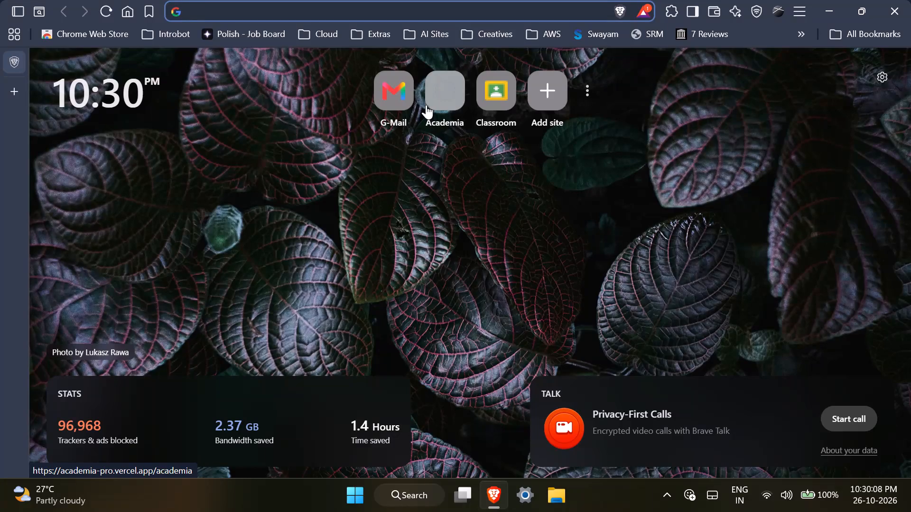
# Open the socialai.introbot.ai dashboard.
pyautogui.press('a')
pyautogui.press('BackSpace')
pyautogui.press('BackSpace')
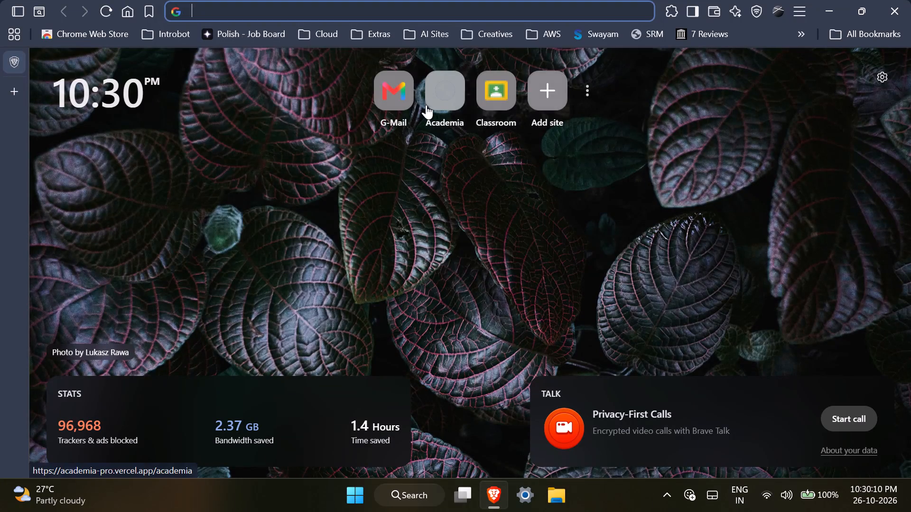
pyautogui.write('soc')
pyautogui.press('Return')
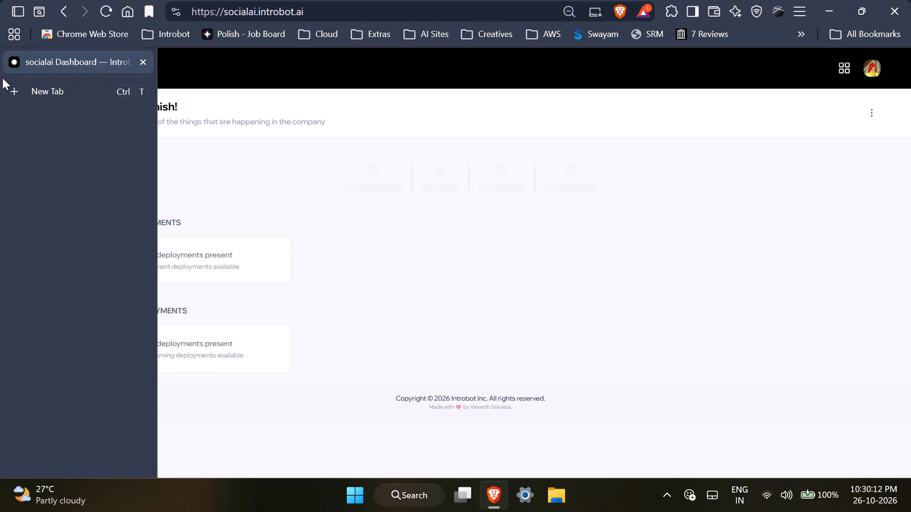
# Open admin.introbot.ai in a new tab and close the earlier Introbot profile-editing tab.
pyautogui.click(40, 93)
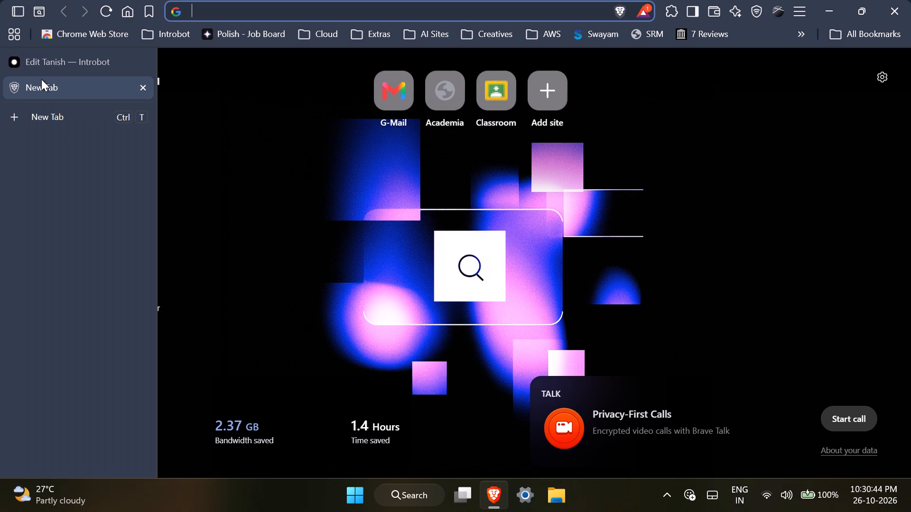
pyautogui.write('ad')
pyautogui.press('Return')
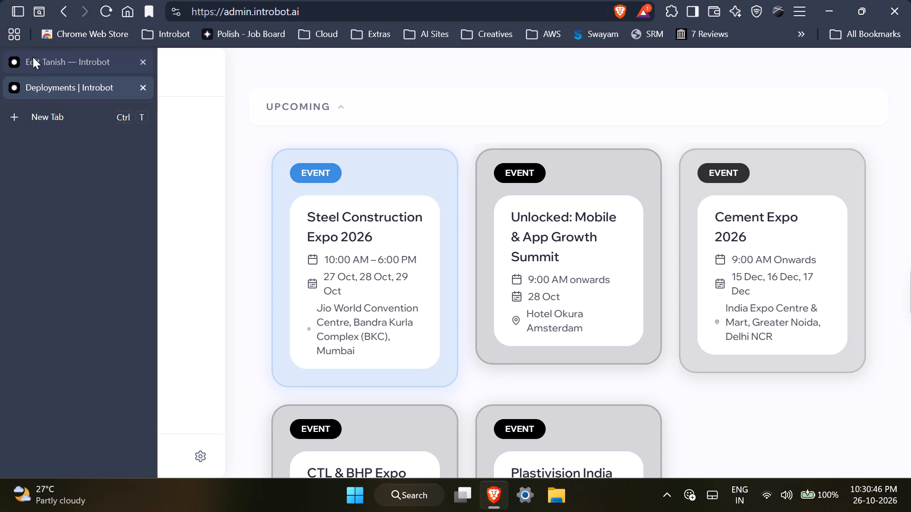
pyautogui.click(142, 58)
# Open the Exhibitor List of the Steel Construction Expo 2026 deployment.
pyautogui.click(386, 215)
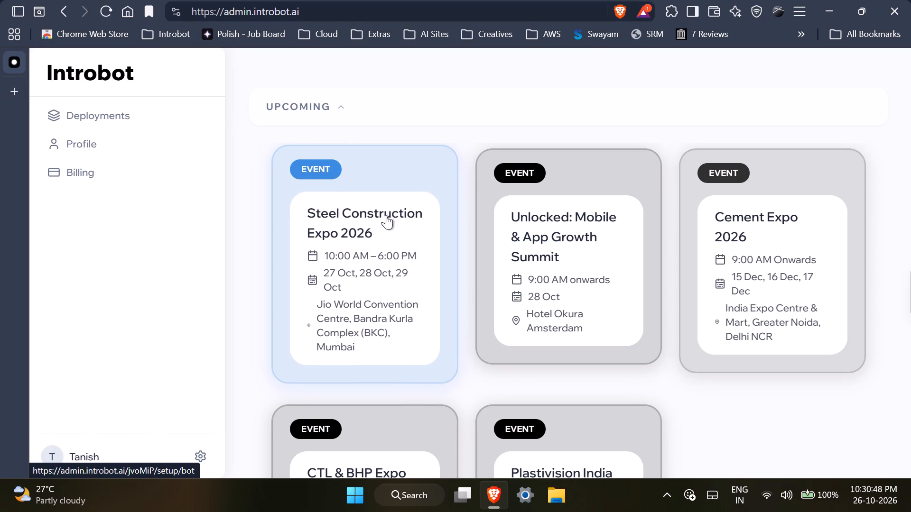
pyautogui.scroll(-1, 145, 265)
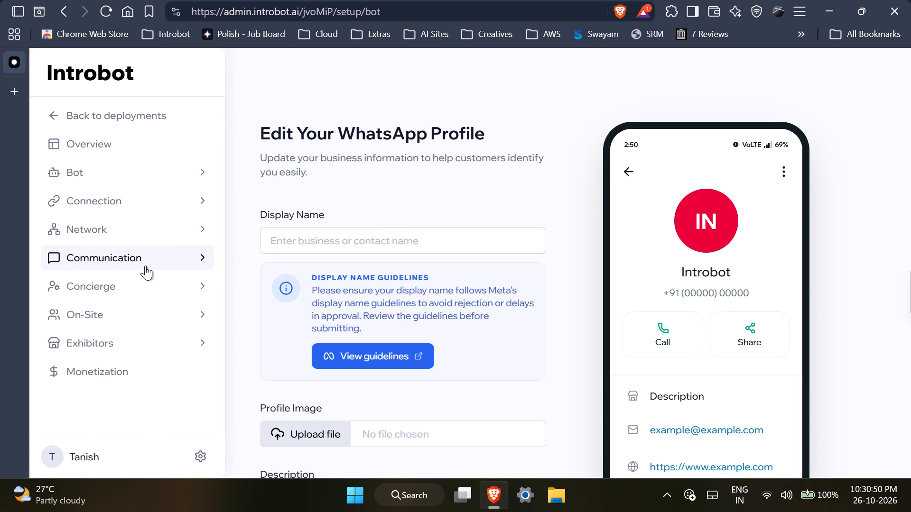
pyautogui.click(126, 345)
pyautogui.click(120, 365)
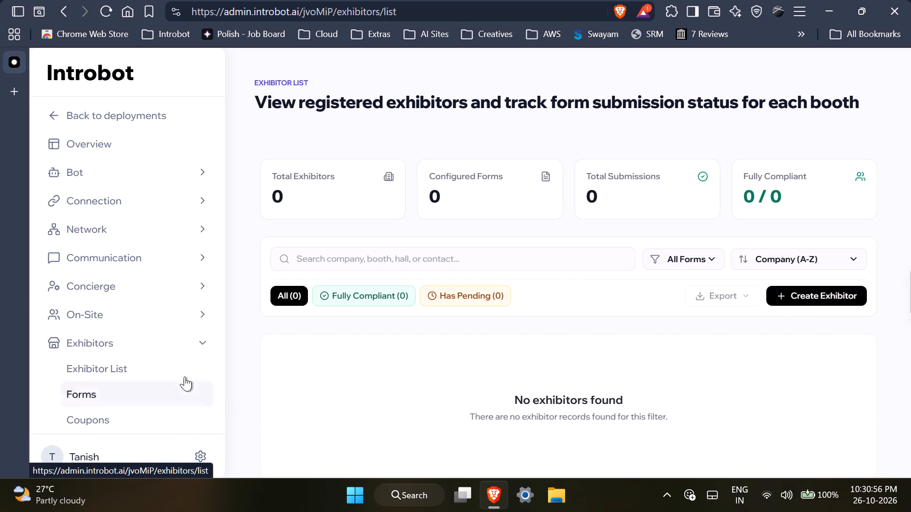
# Open the PDF configuration page of the deployment's on-site Lead Tracker.
pyautogui.click(146, 320)
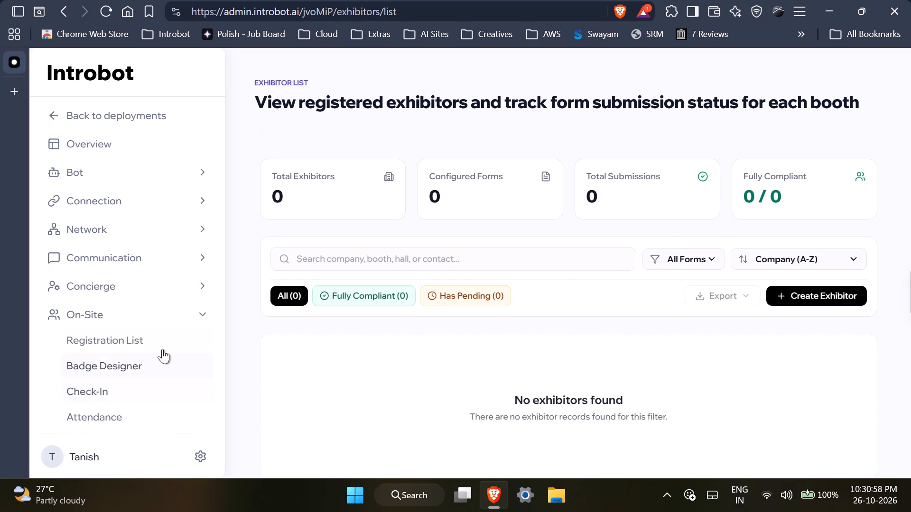
pyautogui.scroll(-1, 162, 349)
pyautogui.click(135, 414)
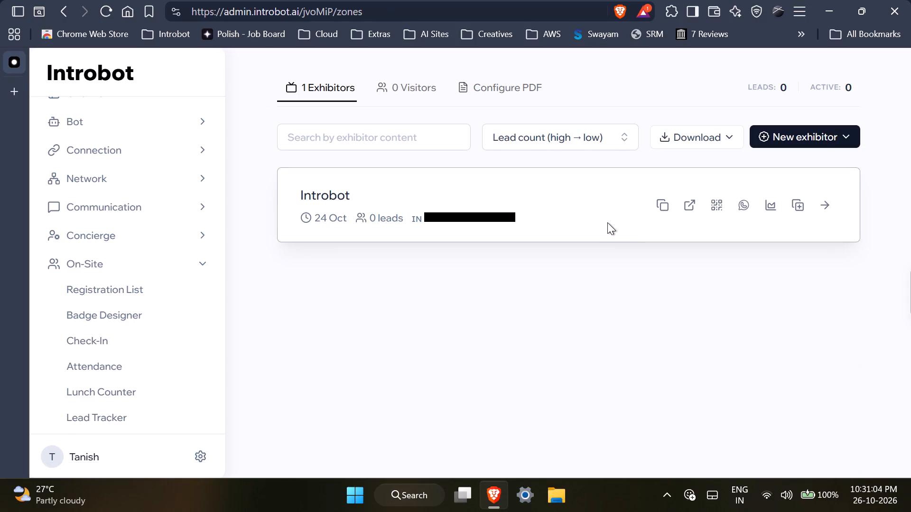
pyautogui.click(524, 92)
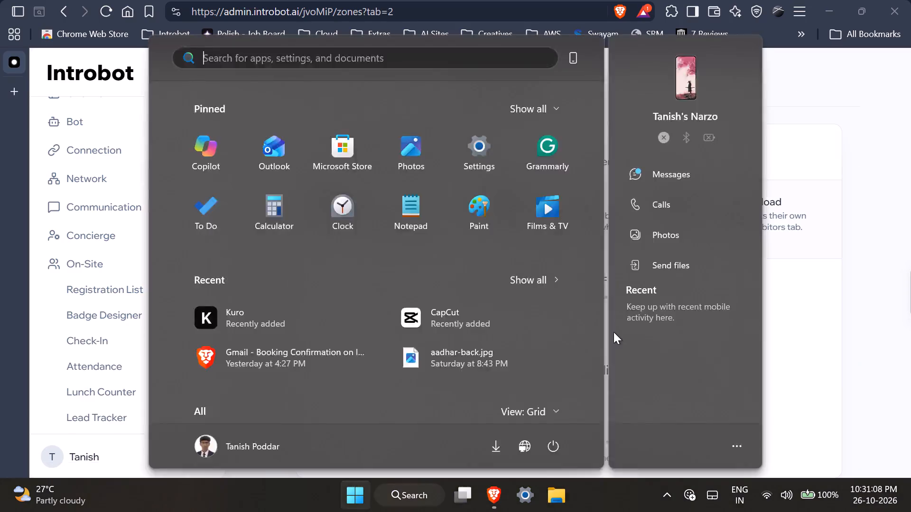
# Search the installed apps for WhatsApp.
pyautogui.press('w')
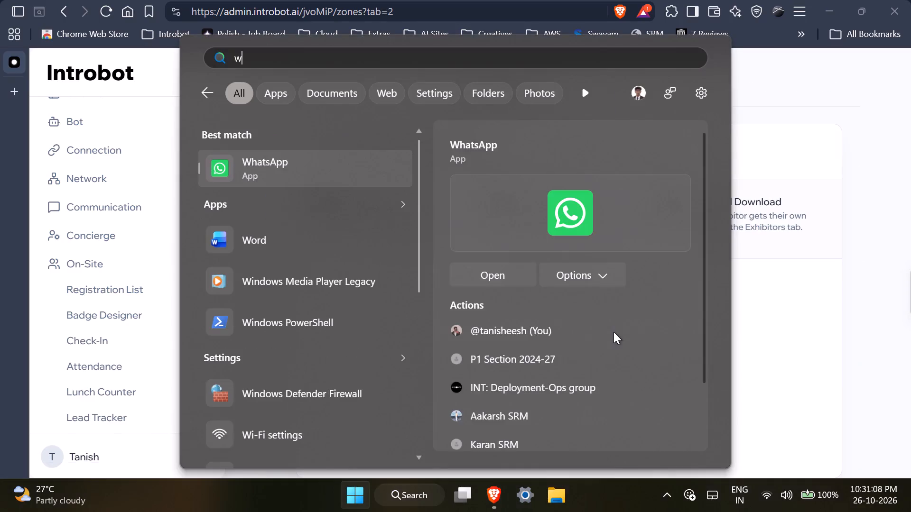
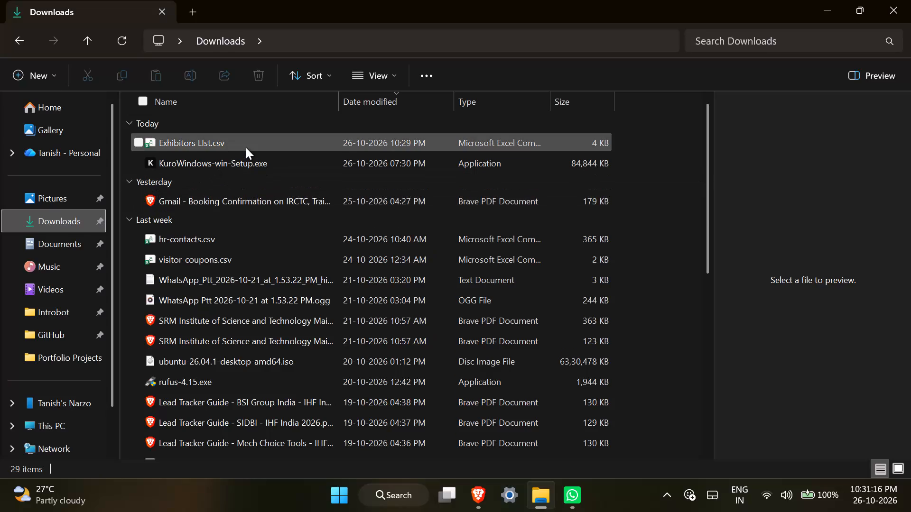
# Open the Exhibitors LIst.csv file from the Downloads folder in Excel.
pyautogui.doubleClick(246, 147)
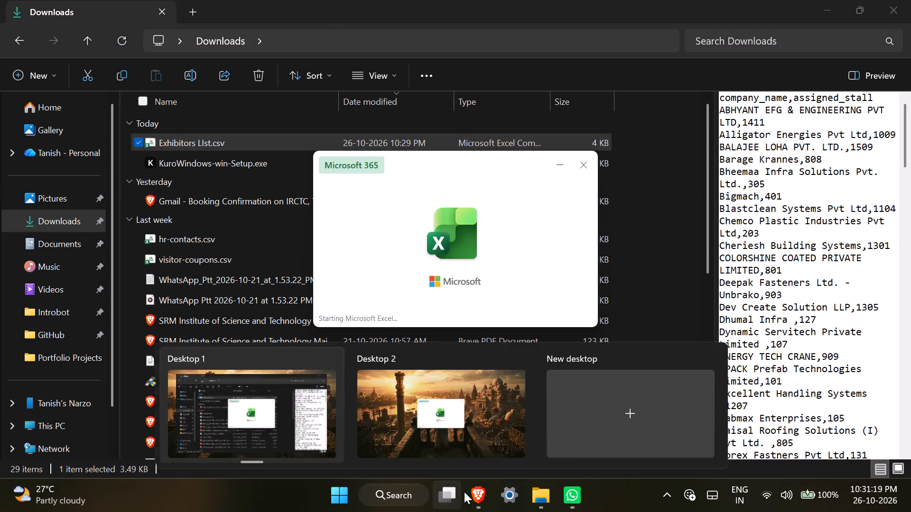
# Switch to Brave and open the deployment's Exhibitor List from the Exhibitors section.
pyautogui.click(467, 492)
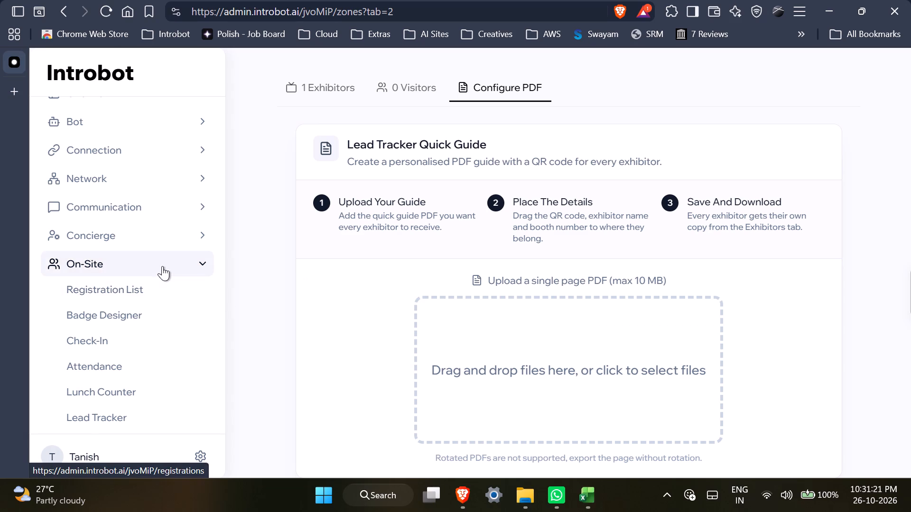
pyautogui.click(162, 266)
pyautogui.click(138, 319)
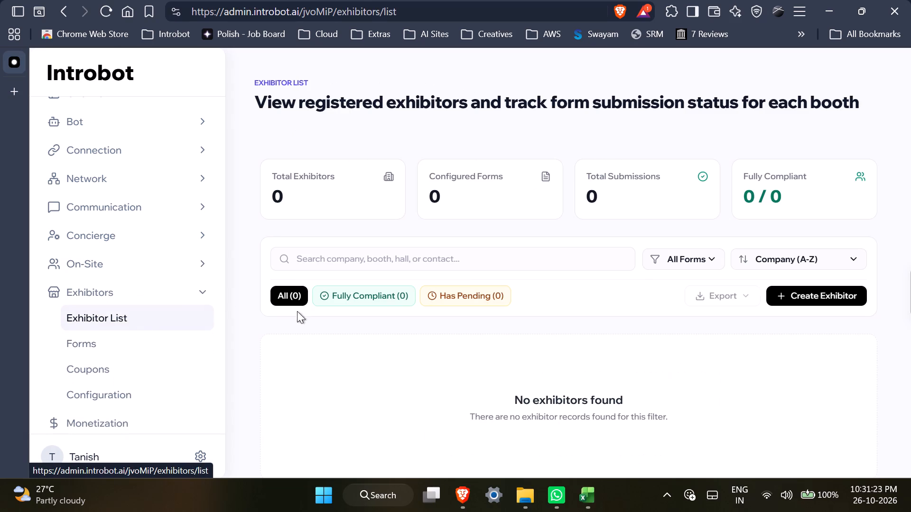
pyautogui.scroll(3, 563, 291)
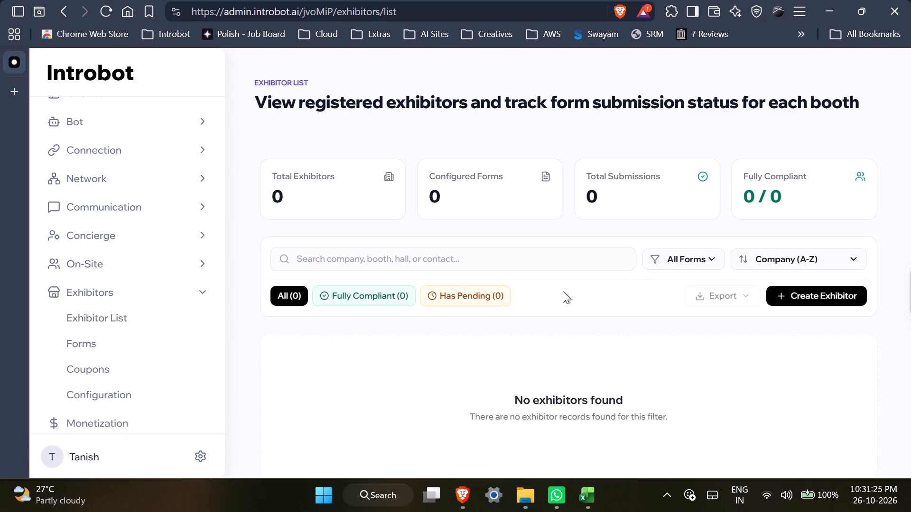
# Load the "so" address entry in a new browser tab and return to the Exhibitor List tab.
pyautogui.click(29, 90)
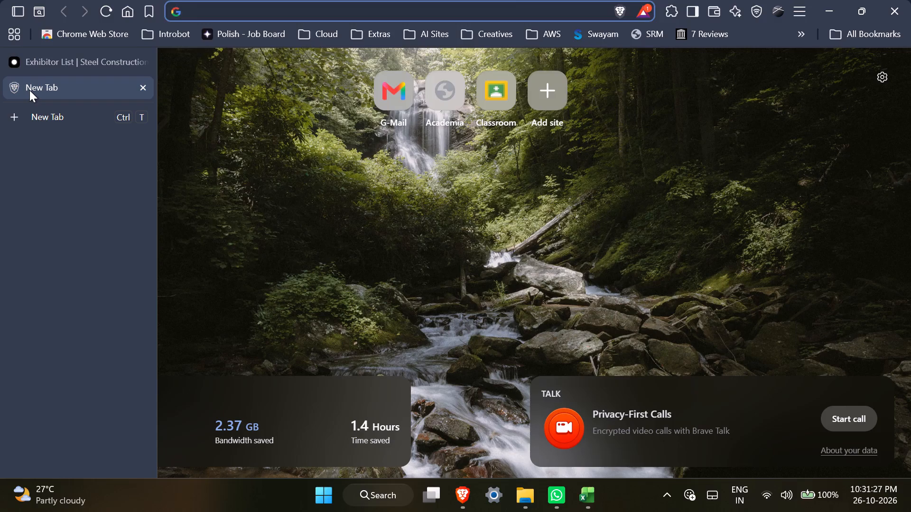
pyautogui.write('so')
pyautogui.press('Return')
pyautogui.click(61, 69)
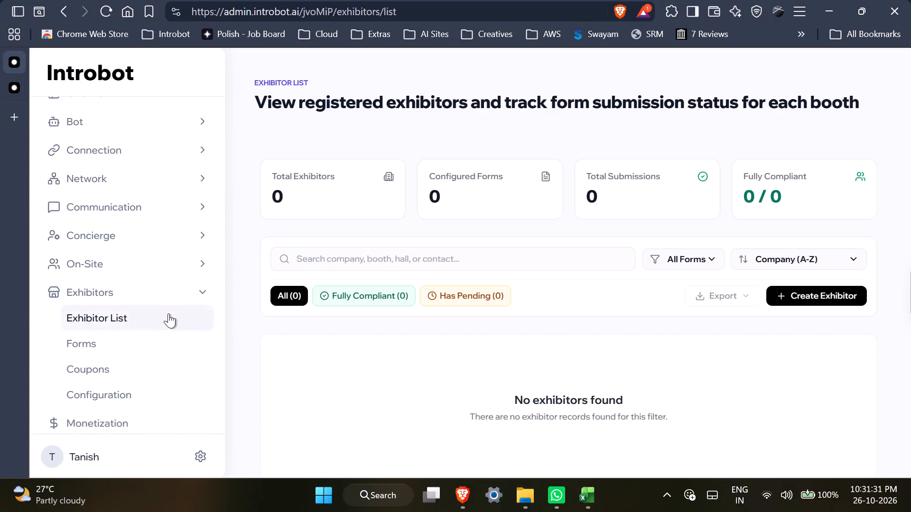
# Open the exhibitors page of the deployment's on-site Lead Tracker.
pyautogui.click(160, 269)
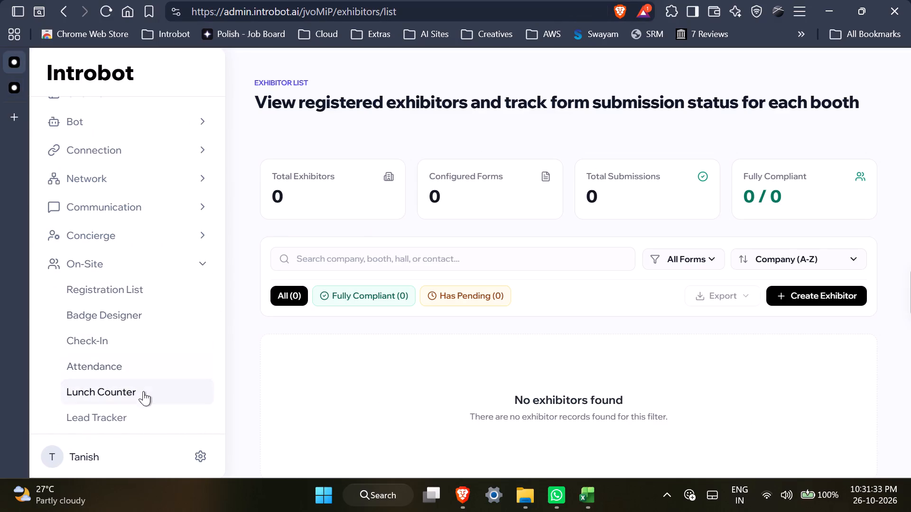
pyautogui.click(130, 416)
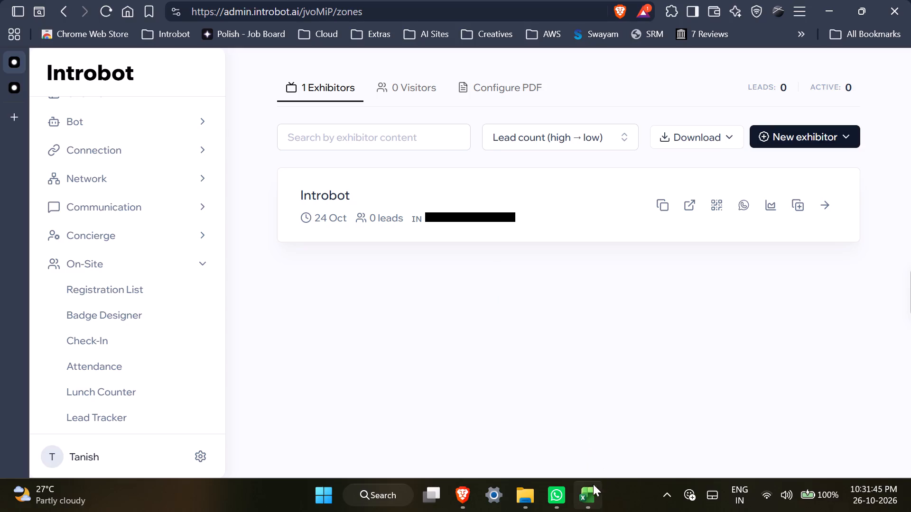
# Switch to Excel to inspect the company names in the exhibitors CSV, close the workbook and return to the Lead Tracker page in Brave.
pyautogui.click(585, 437)
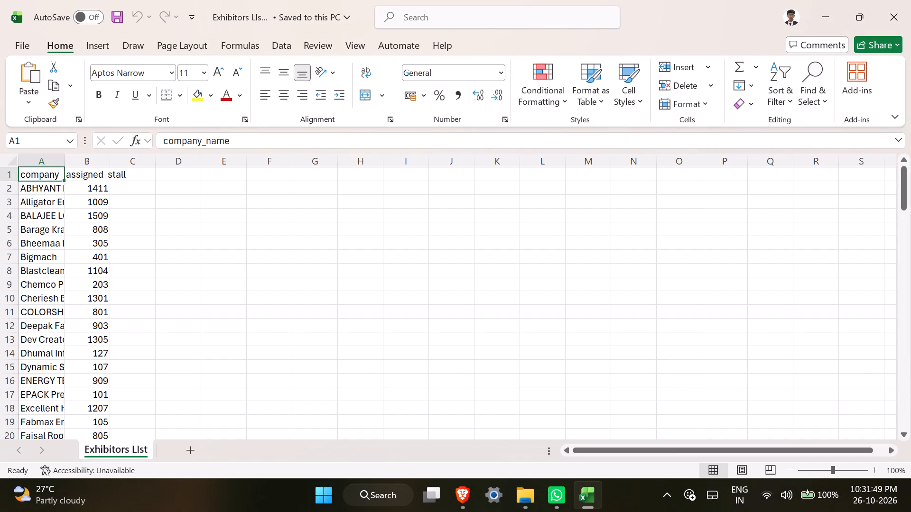
pyautogui.click(50, 243)
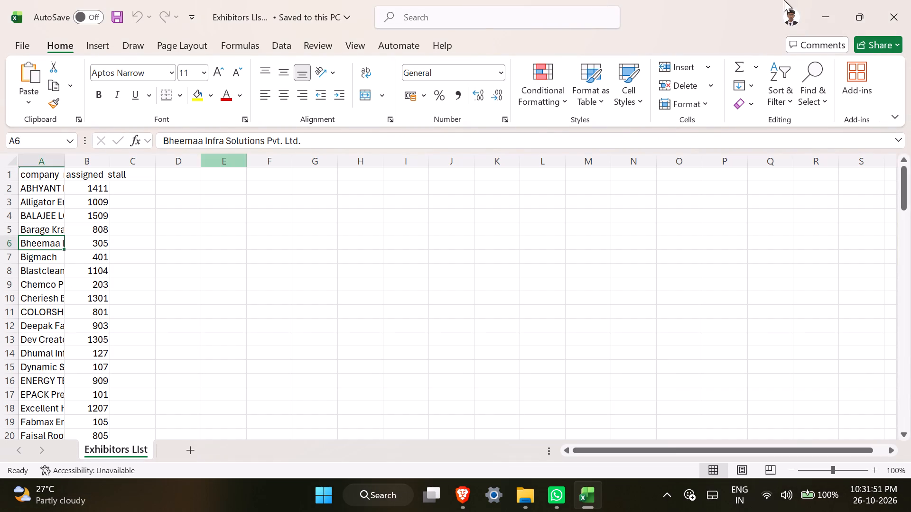
pyautogui.click(910, 0)
pyautogui.click(659, 286)
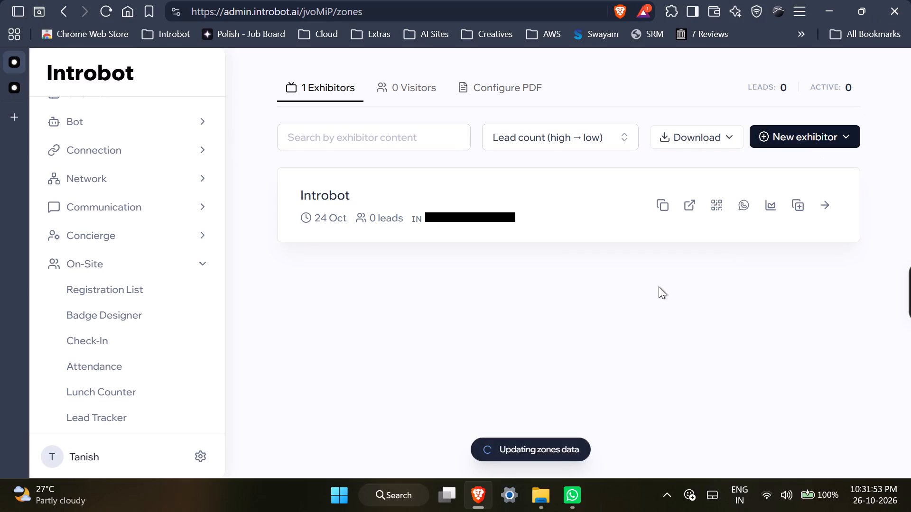
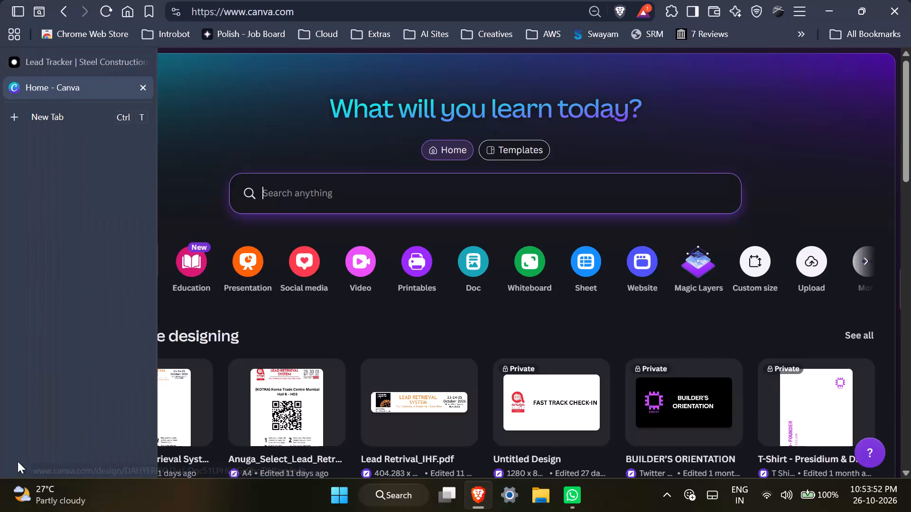
# Examine the Canva account's managed accounts list, its Classes and Team profile settings, and the accounts available for switching.
pyautogui.click(57, 461)
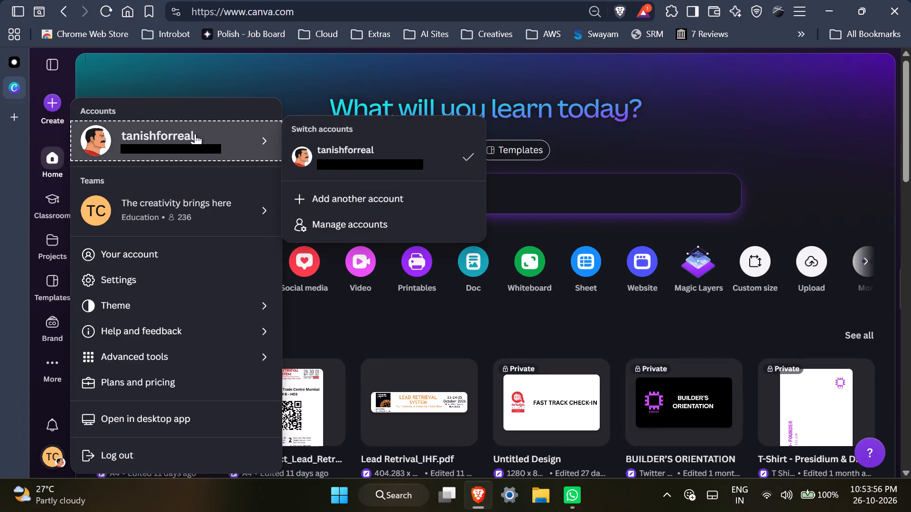
pyautogui.click(333, 221)
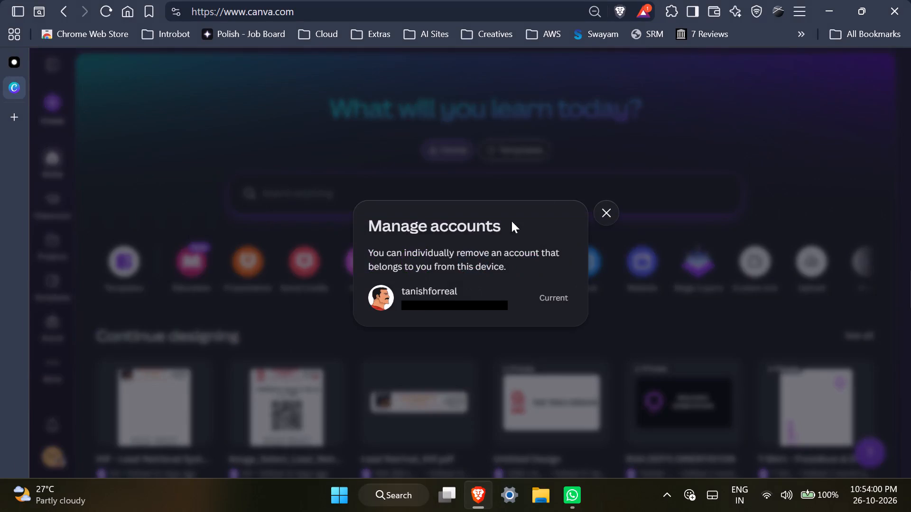
pyautogui.click(601, 211)
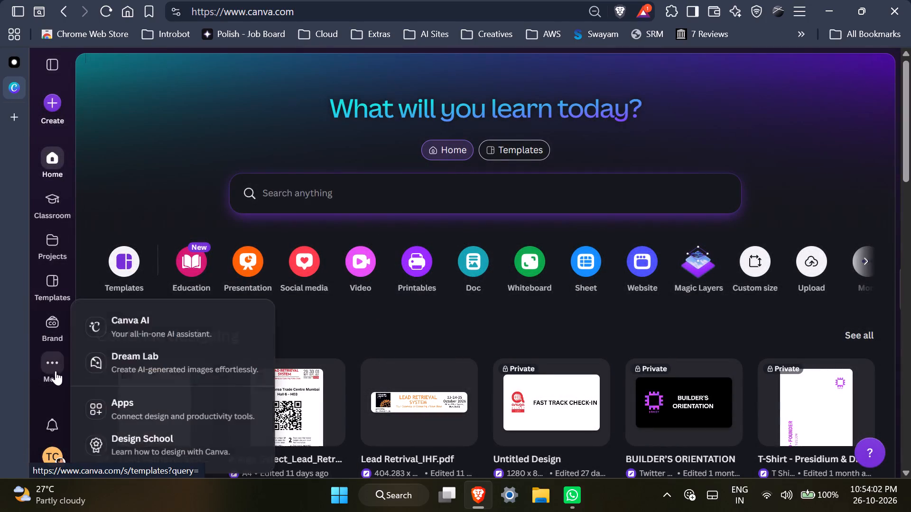
pyautogui.click(61, 458)
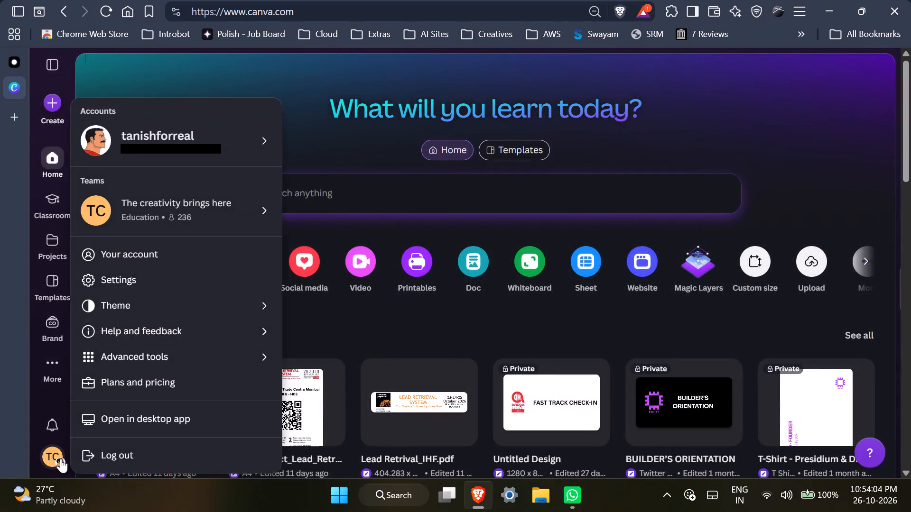
pyautogui.click(207, 272)
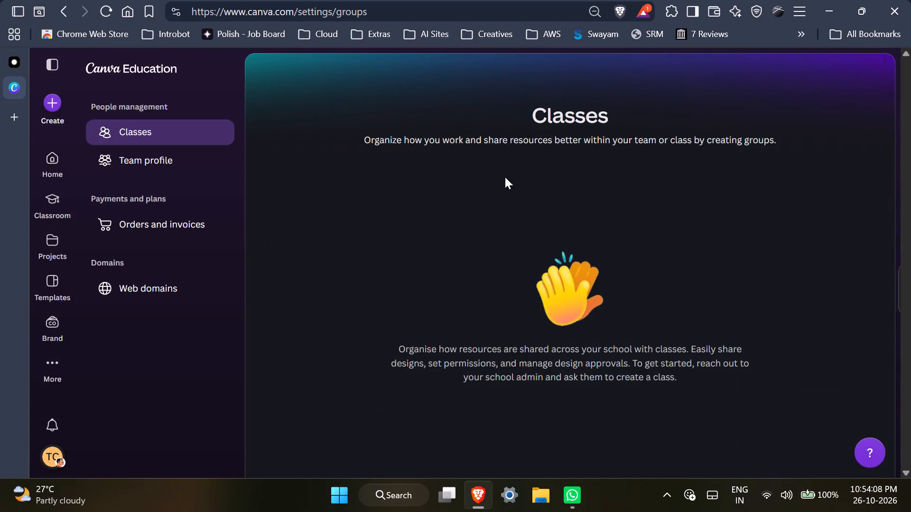
pyautogui.click(200, 159)
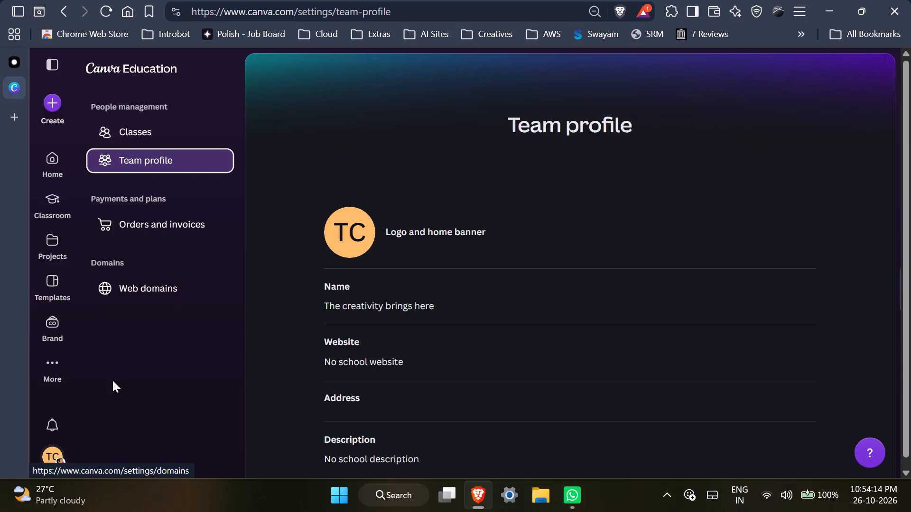
pyautogui.click(54, 451)
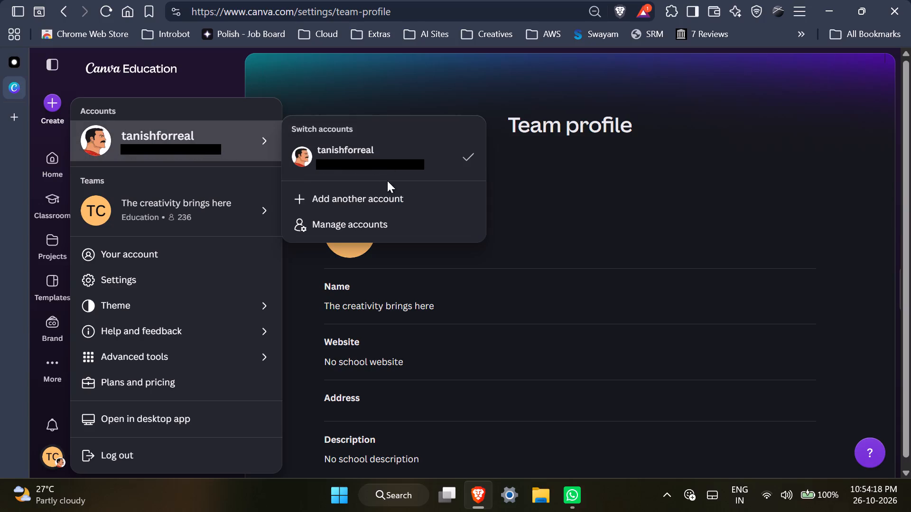
pyautogui.click(382, 162)
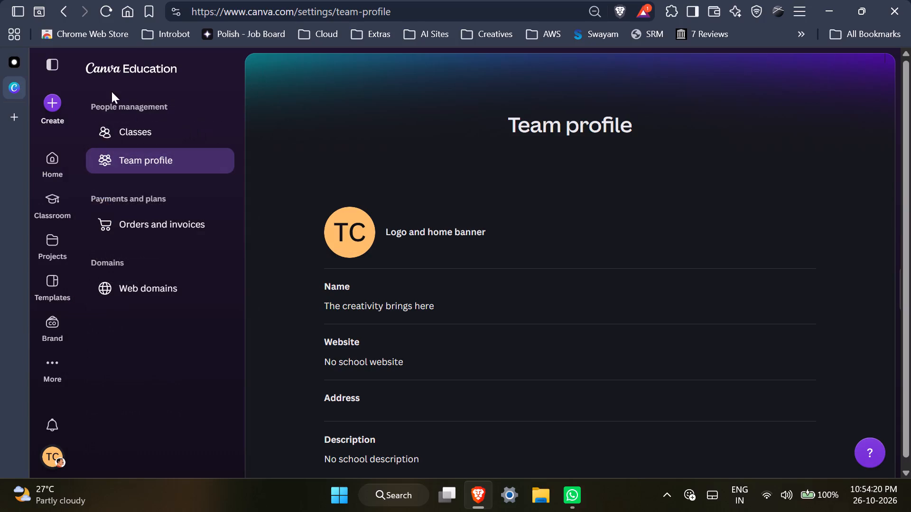
# Check the list of Canva accounts that can be removed from this device, and close it.
pyautogui.click(48, 453)
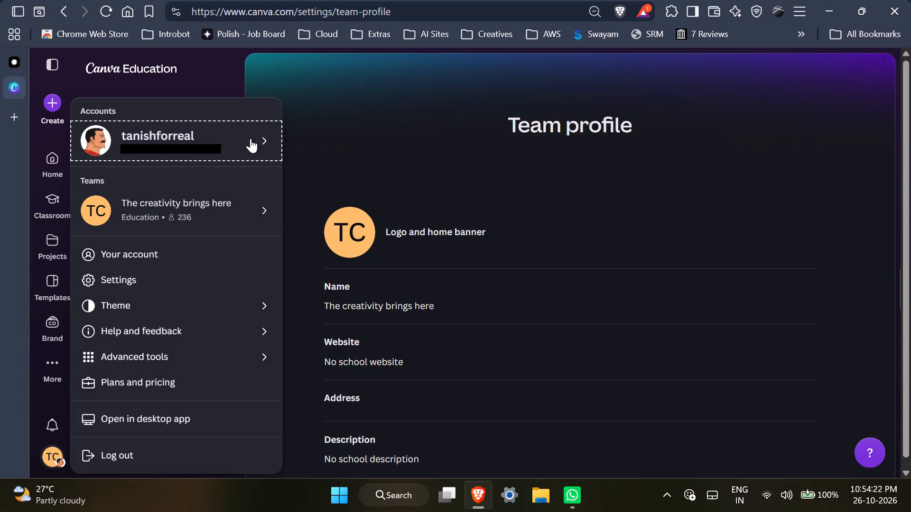
pyautogui.click(345, 219)
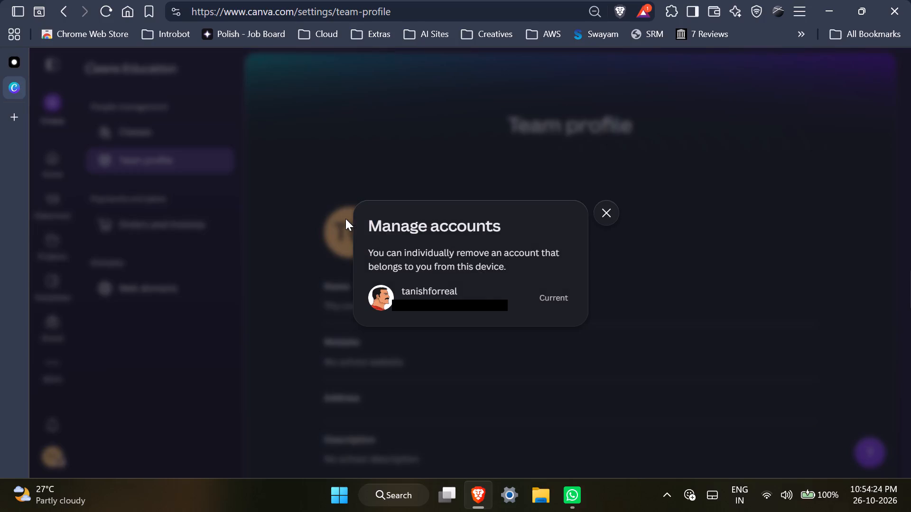
pyautogui.click(613, 210)
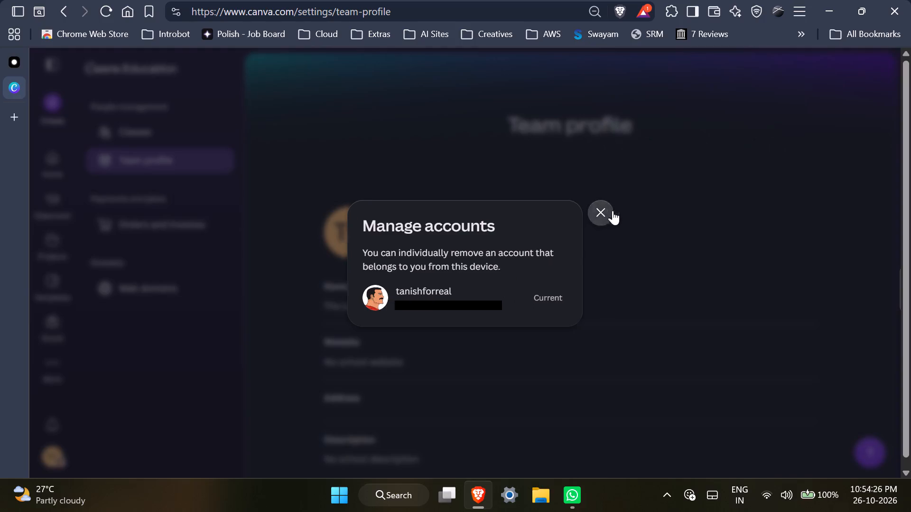
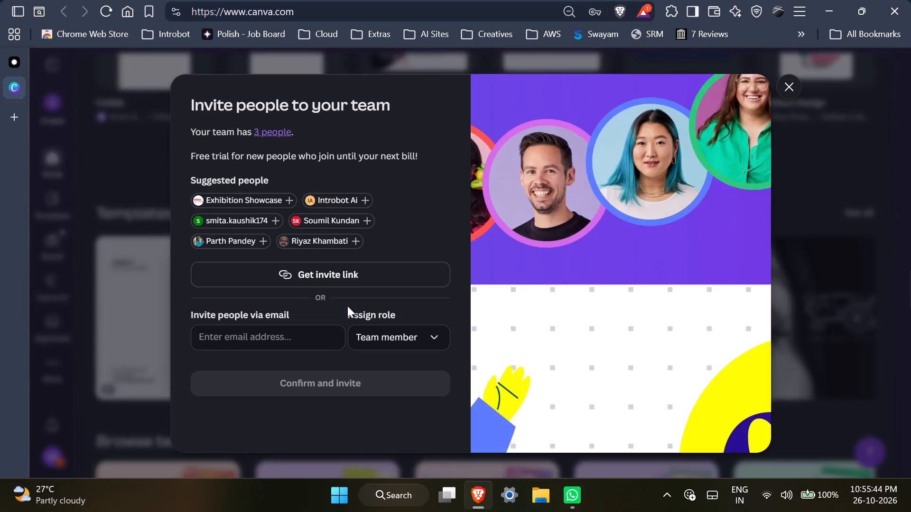
# Dismiss the team invitation and look through the home page's template categories, additional tools and design creation options.
pyautogui.click(789, 87)
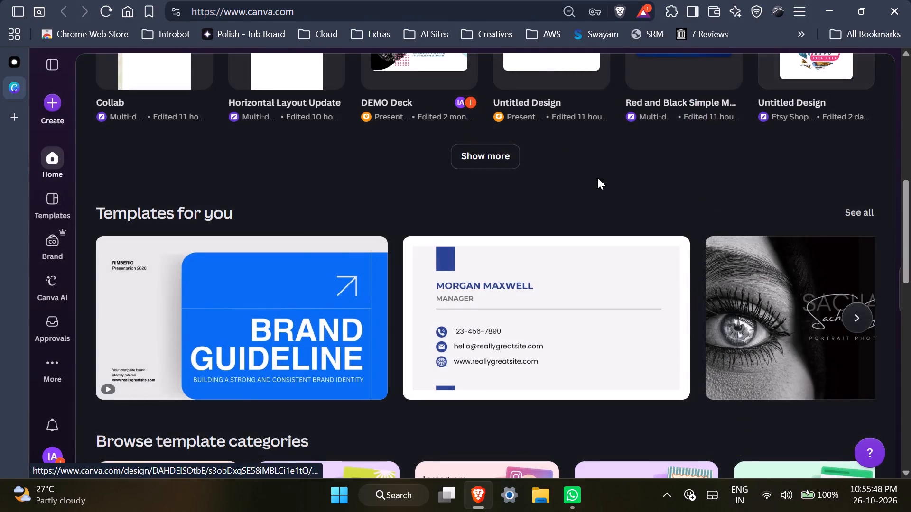
pyautogui.scroll(-5, 597, 177)
pyautogui.scroll(6, 597, 177)
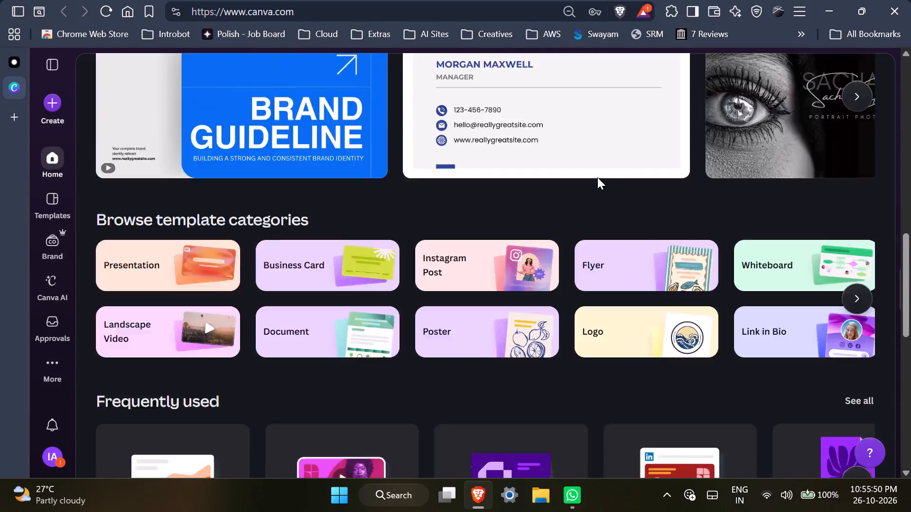
pyautogui.scroll(7, 597, 177)
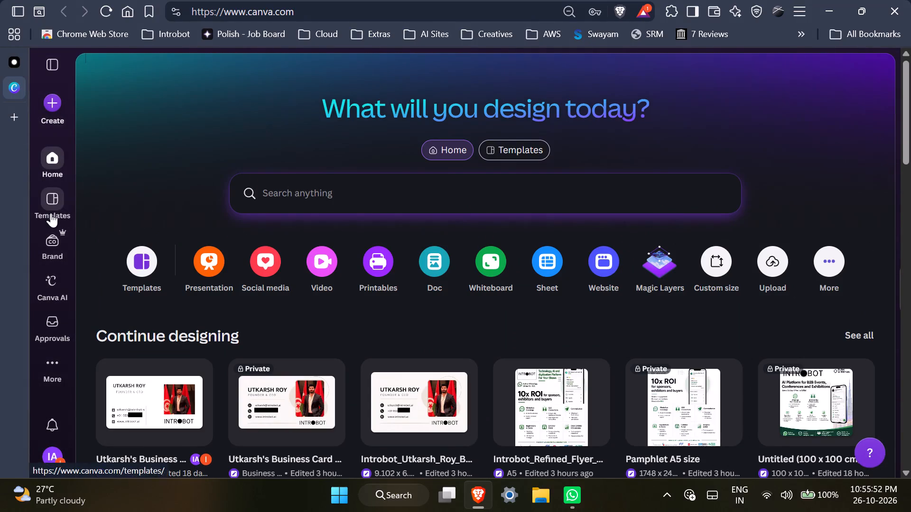
pyautogui.click(48, 369)
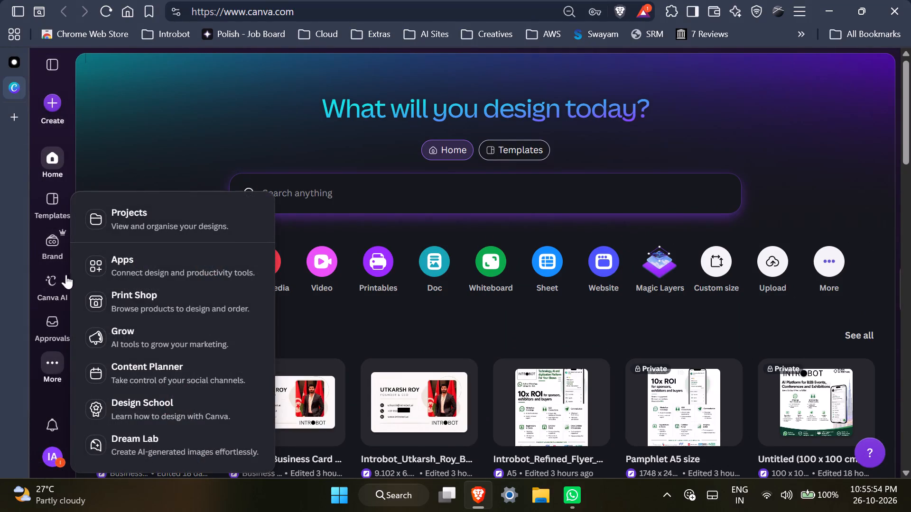
pyautogui.click(55, 103)
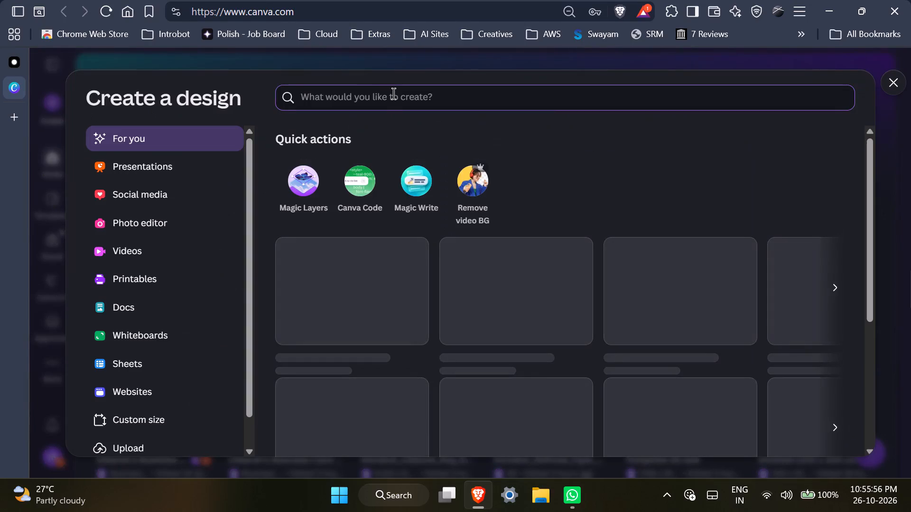
pyautogui.click(899, 82)
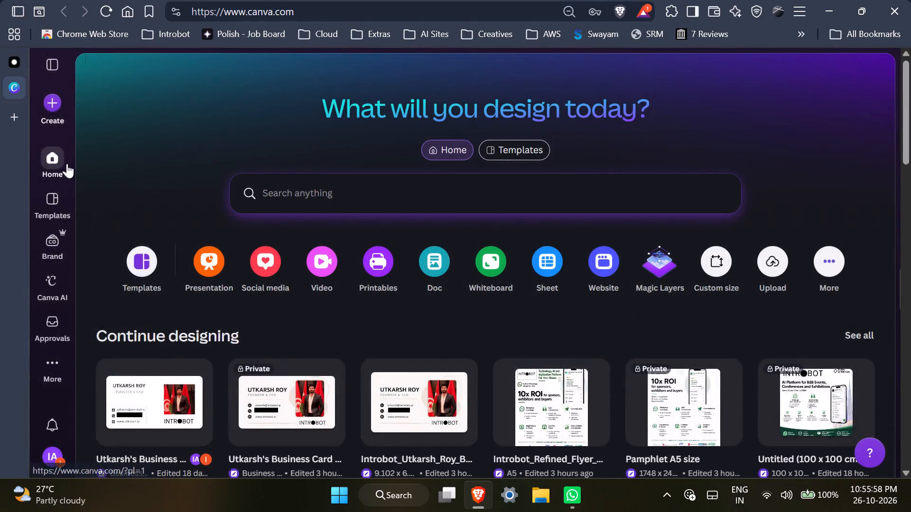
# Search the design formats for a4 and create a blank Document (A4, Portrait) design.
pyautogui.click(56, 109)
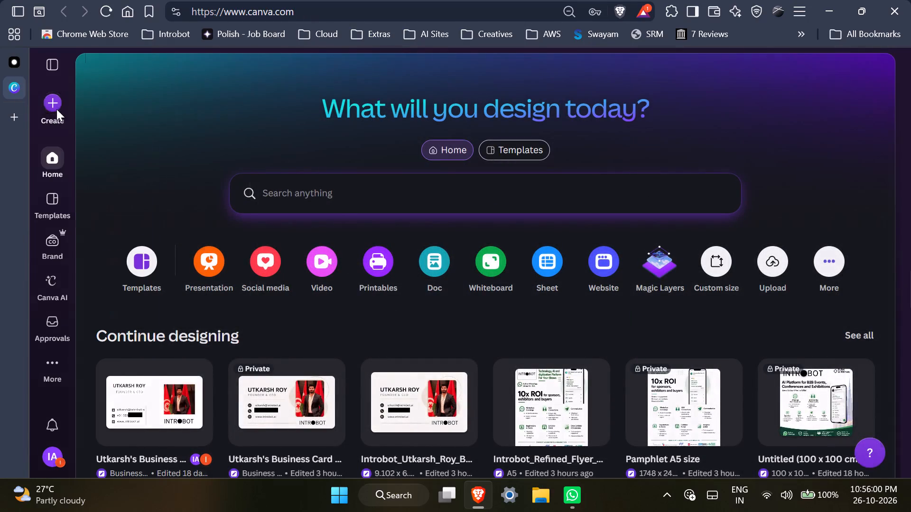
pyautogui.write('a4')
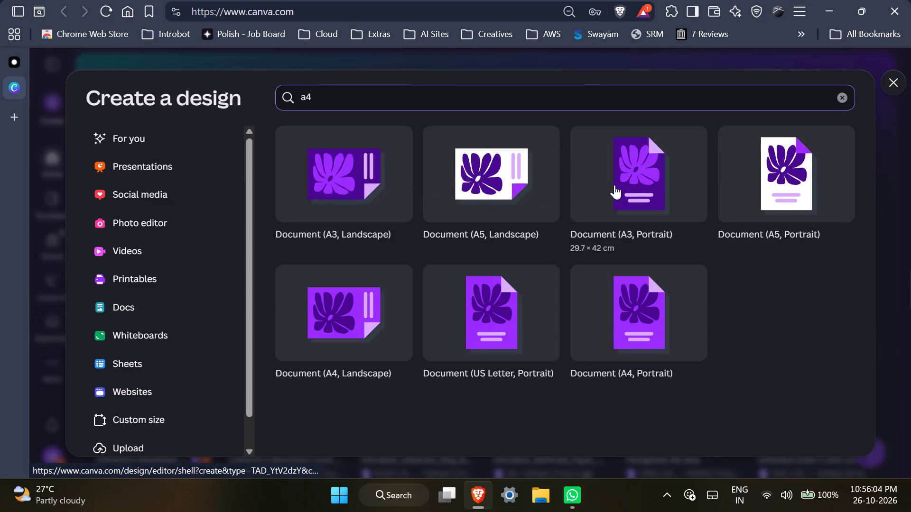
pyautogui.click(631, 313)
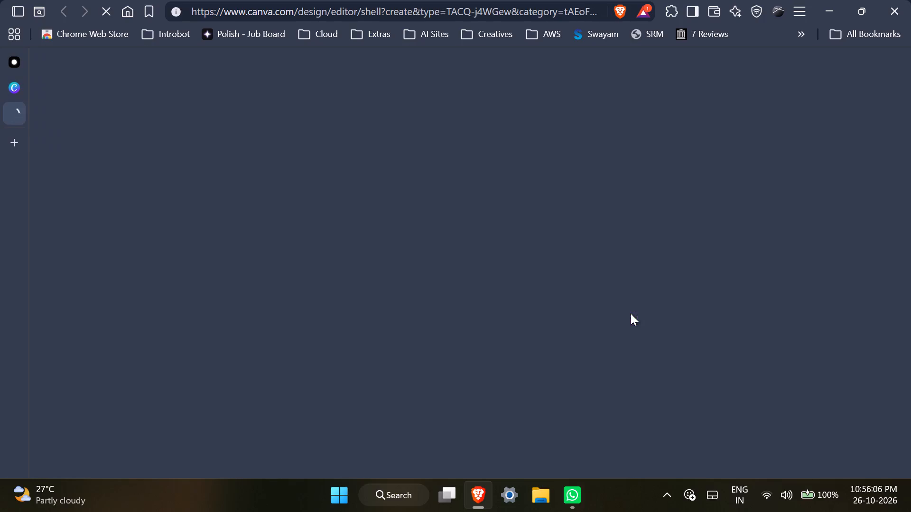
# Return to the Introbot admin page and examine the Lead Tracker's exhibitors list.
pyautogui.hotkey('ctrl', 'Tab')
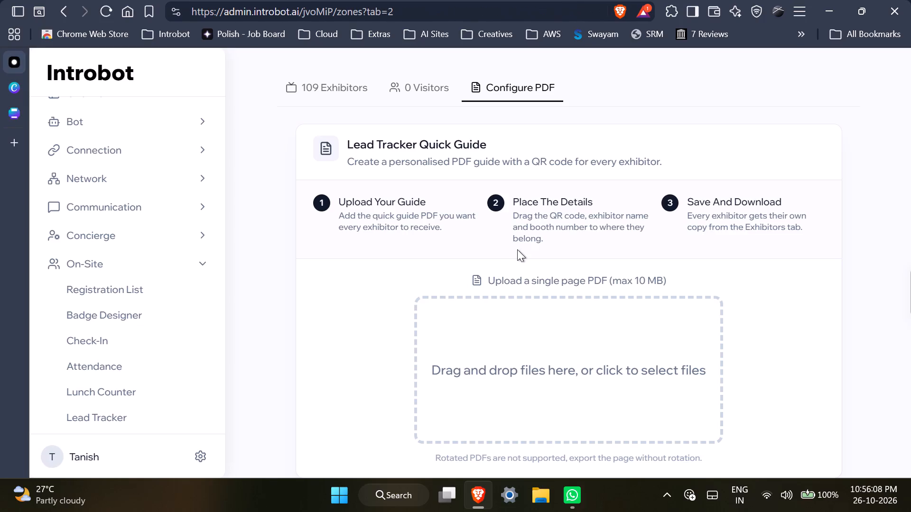
pyautogui.scroll(2, 517, 249)
pyautogui.click(341, 83)
pyautogui.scroll(-1, 606, 156)
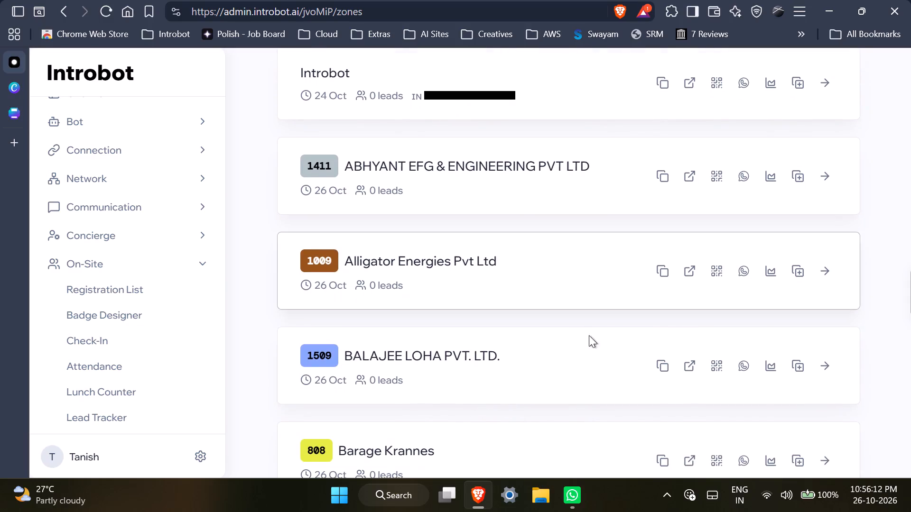
pyautogui.scroll(-1, 514, 255)
pyautogui.scroll(4, 455, 283)
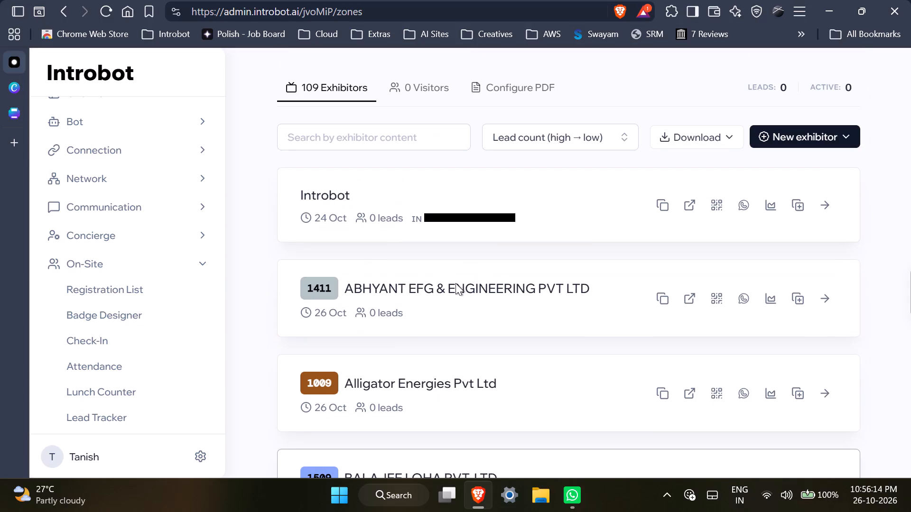
pyautogui.scroll(-1, 457, 279)
# Close the Introbot admin page and the Canva home page, keeping the new A4 design open.
pyautogui.hotkey('ctrl', 'w')
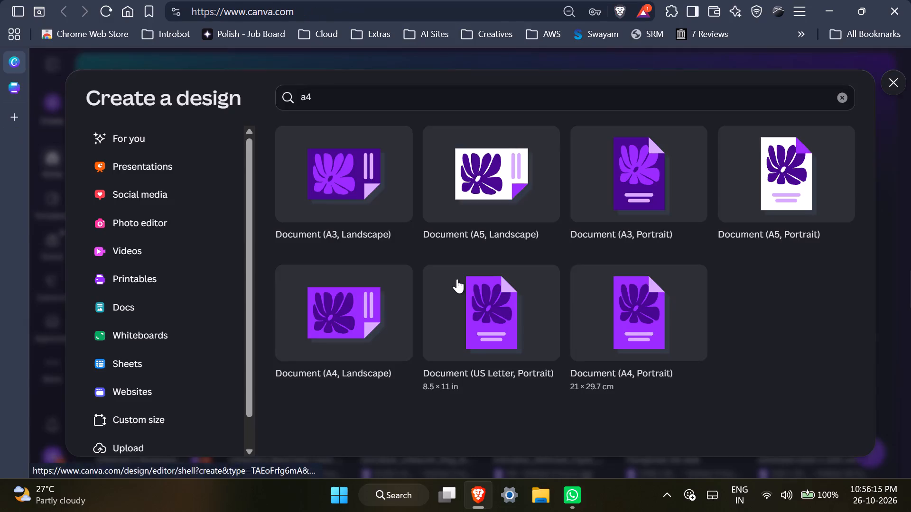
pyautogui.hotkey('ctrl', 'w')
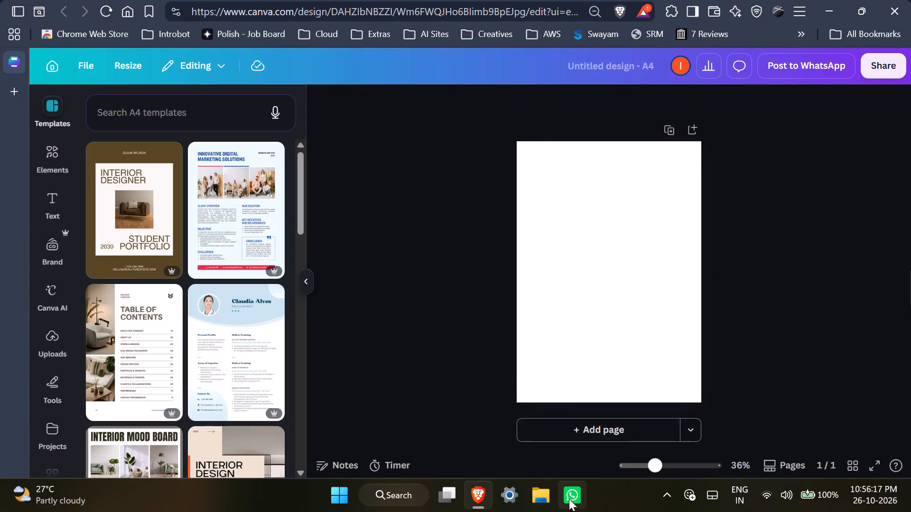
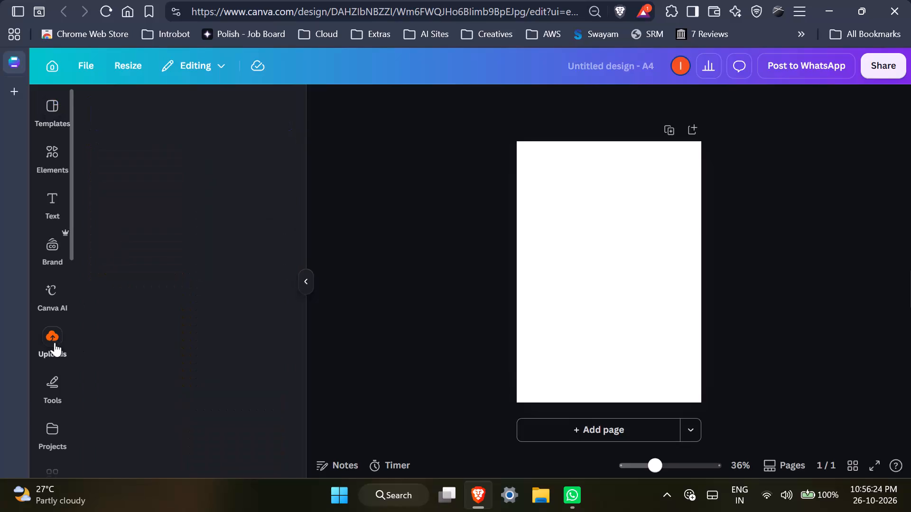
# Upload Steel expo.pdf from Downloads and place it on the blank A4 page.
pyautogui.click(198, 153)
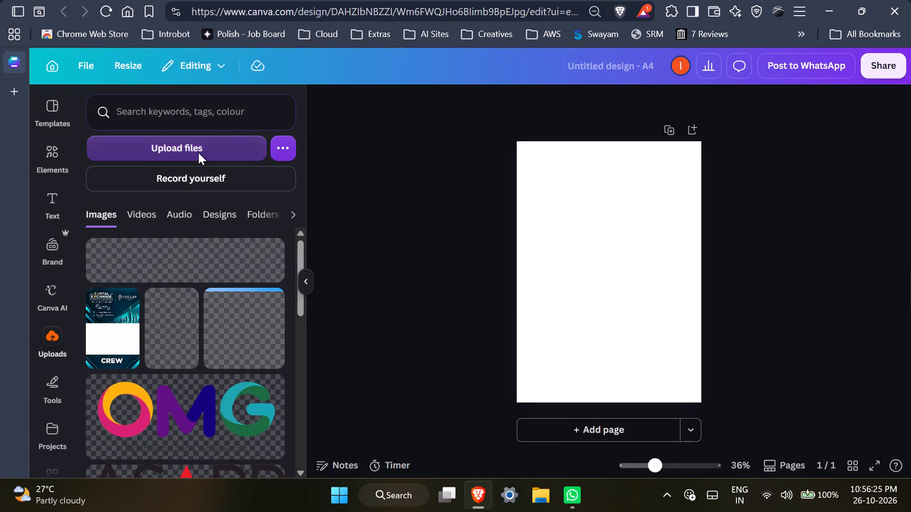
pyautogui.click(426, 123)
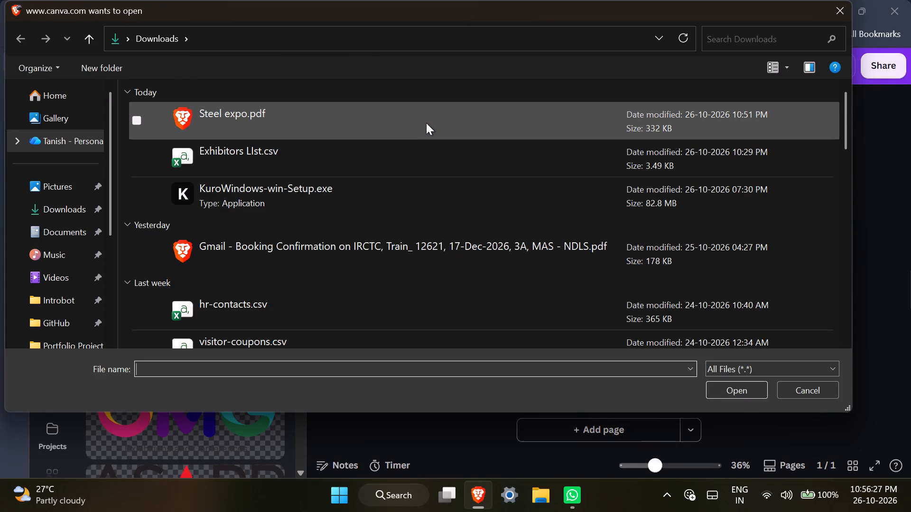
pyautogui.click(738, 391)
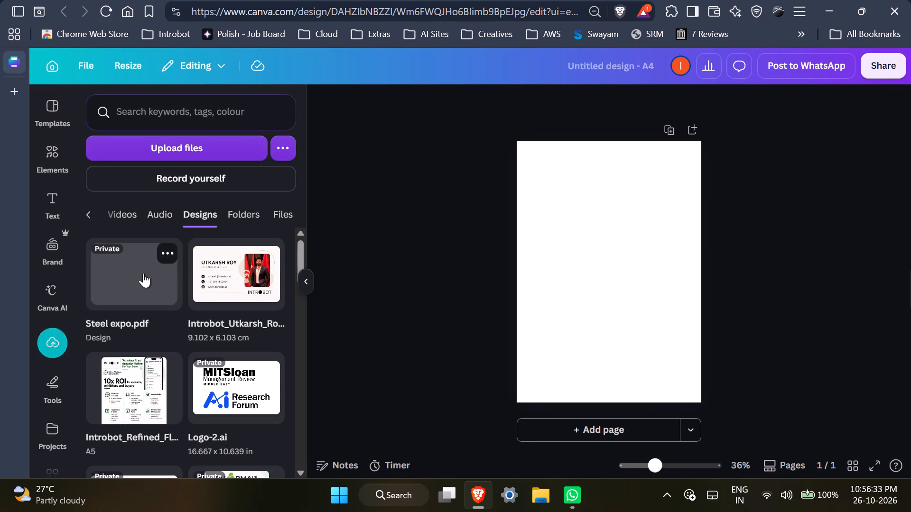
pyautogui.click(143, 273)
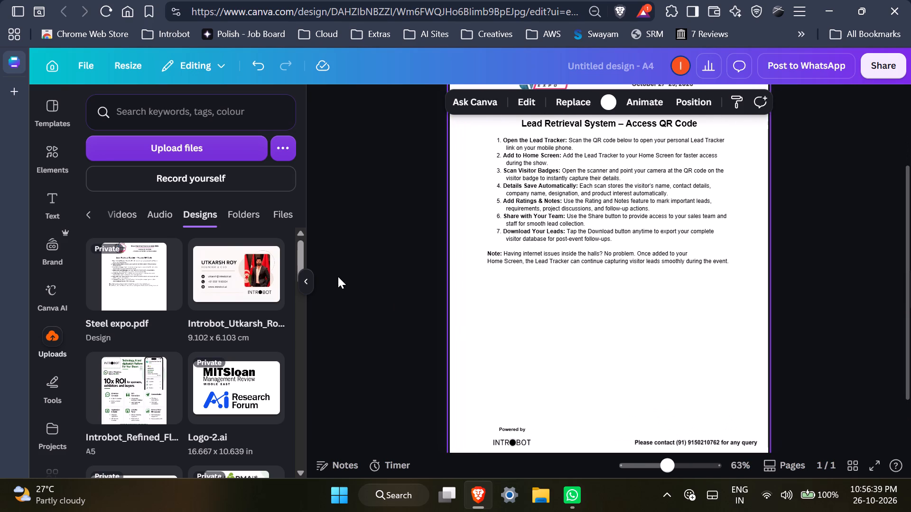
# Delete the "Please contact… for any query" image and the empty box behind it from the page footer.
pyautogui.click(306, 285)
pyautogui.scroll(1, 759, 291)
pyautogui.scroll(-2, 759, 291)
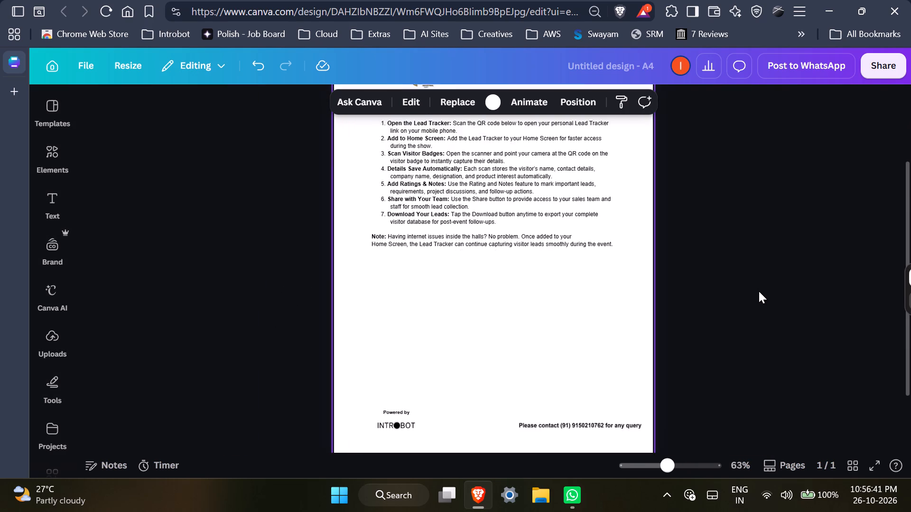
pyautogui.click(585, 376)
pyautogui.moveTo(585, 376); pyautogui.dragTo(562, 376)
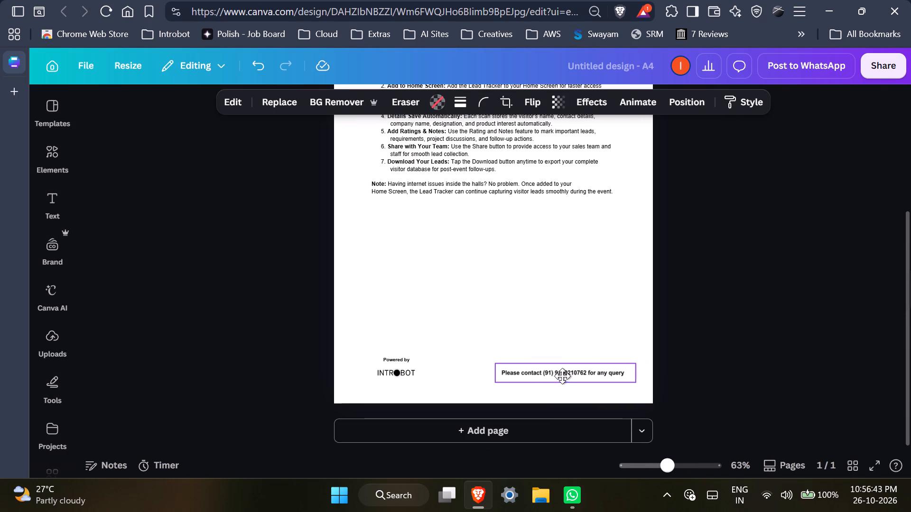
pyautogui.moveTo(562, 376); pyautogui.dragTo(558, 376)
pyautogui.click(548, 376)
pyautogui.press('Delete')
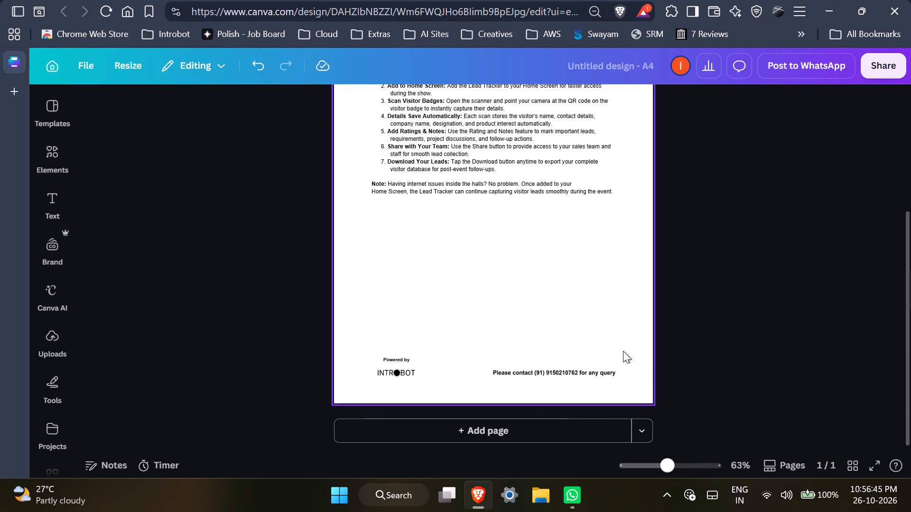
pyautogui.click(555, 375)
pyautogui.press('Delete')
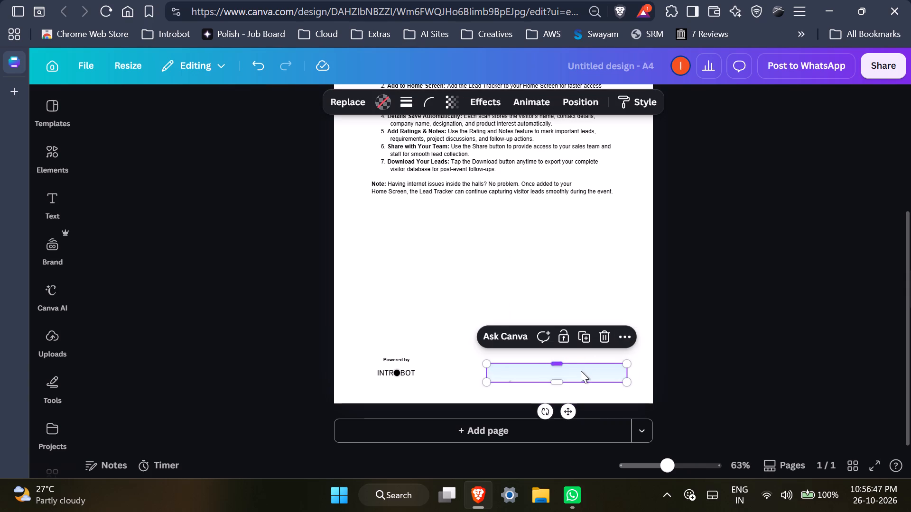
pyautogui.click(577, 377)
pyautogui.click(725, 354)
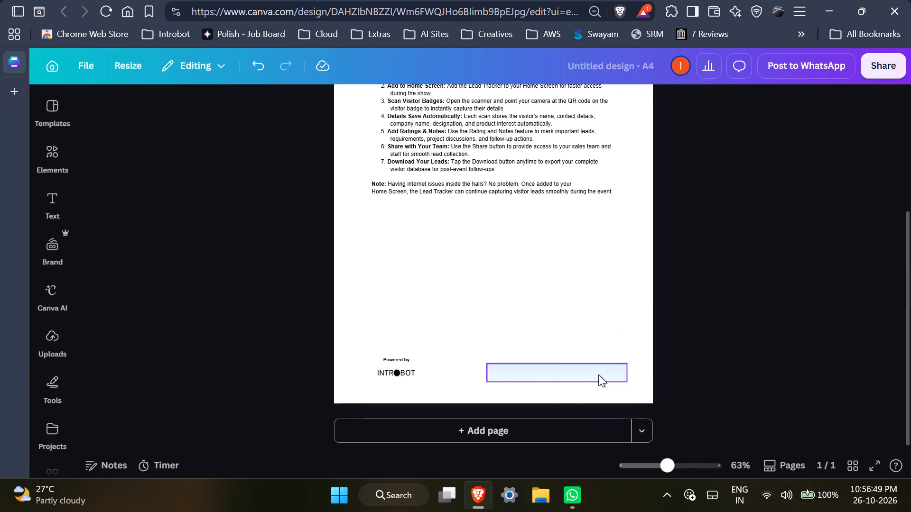
pyautogui.click(598, 375)
pyautogui.press('Delete')
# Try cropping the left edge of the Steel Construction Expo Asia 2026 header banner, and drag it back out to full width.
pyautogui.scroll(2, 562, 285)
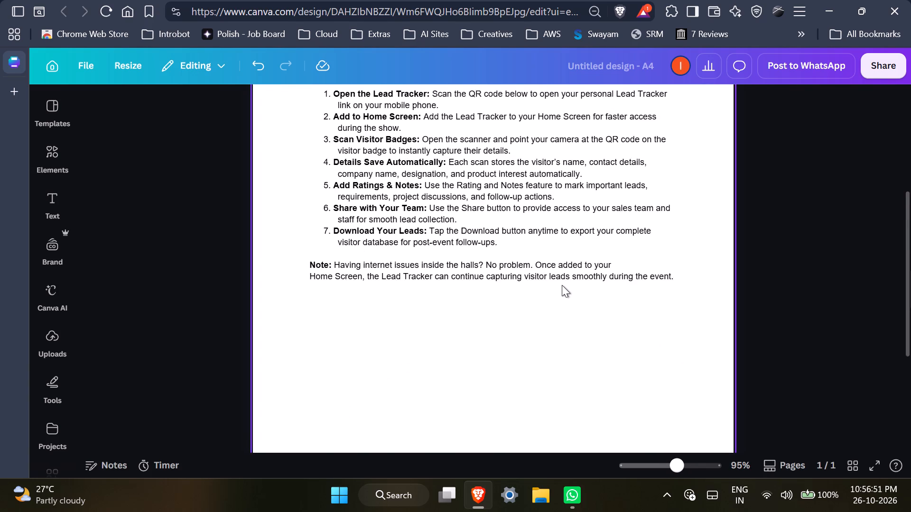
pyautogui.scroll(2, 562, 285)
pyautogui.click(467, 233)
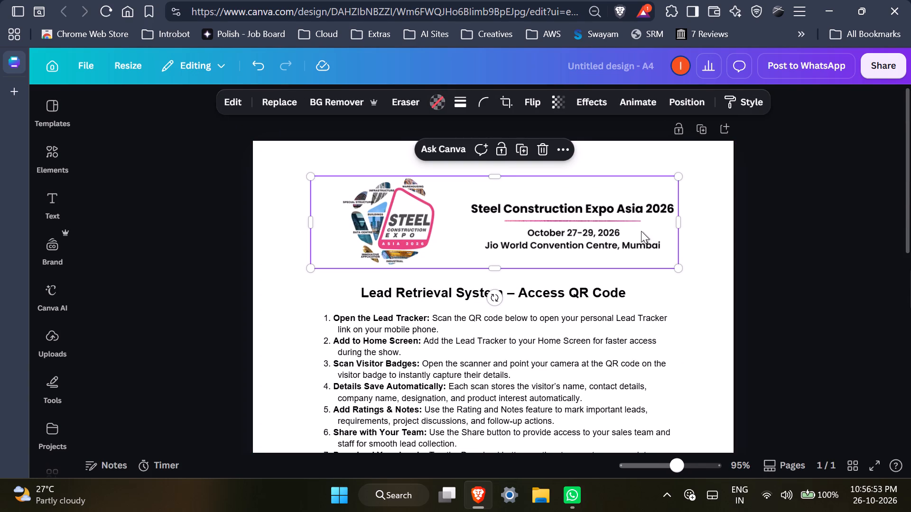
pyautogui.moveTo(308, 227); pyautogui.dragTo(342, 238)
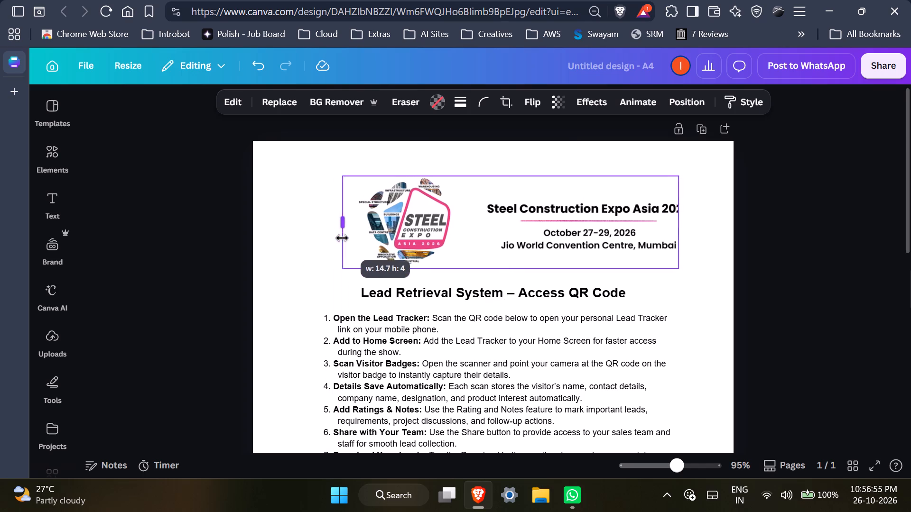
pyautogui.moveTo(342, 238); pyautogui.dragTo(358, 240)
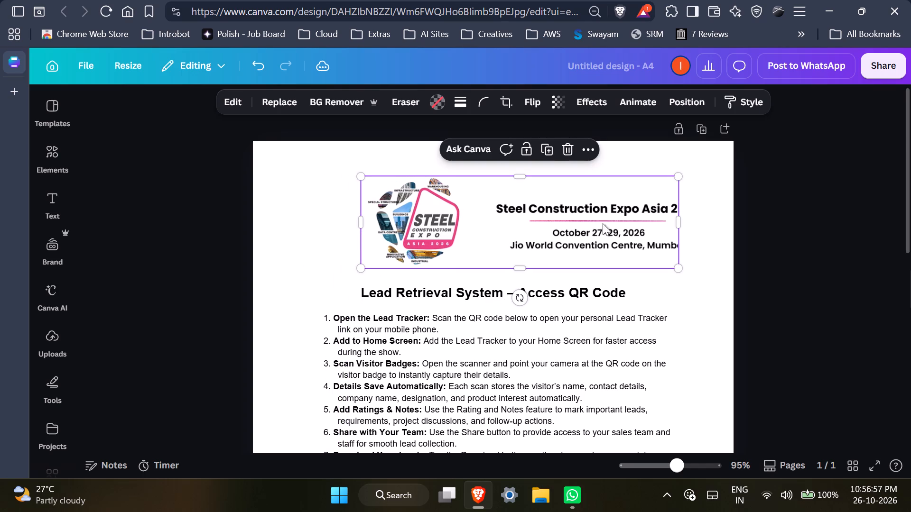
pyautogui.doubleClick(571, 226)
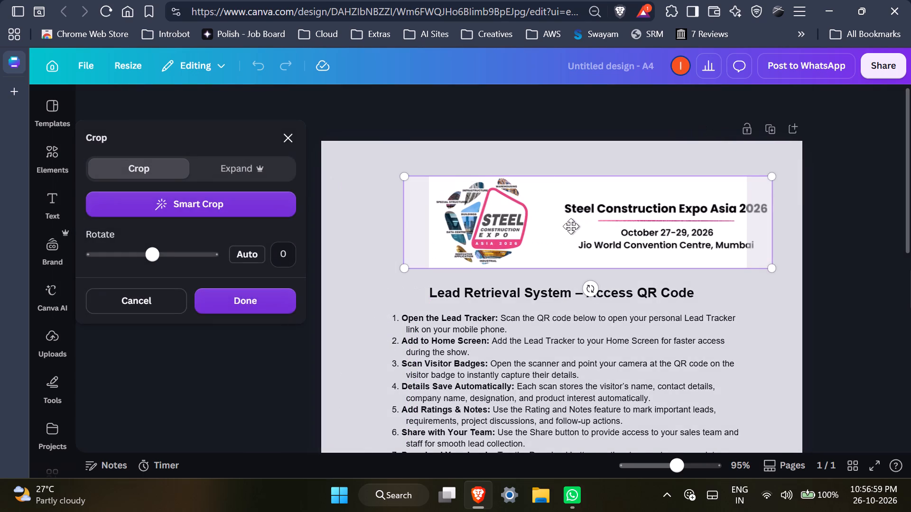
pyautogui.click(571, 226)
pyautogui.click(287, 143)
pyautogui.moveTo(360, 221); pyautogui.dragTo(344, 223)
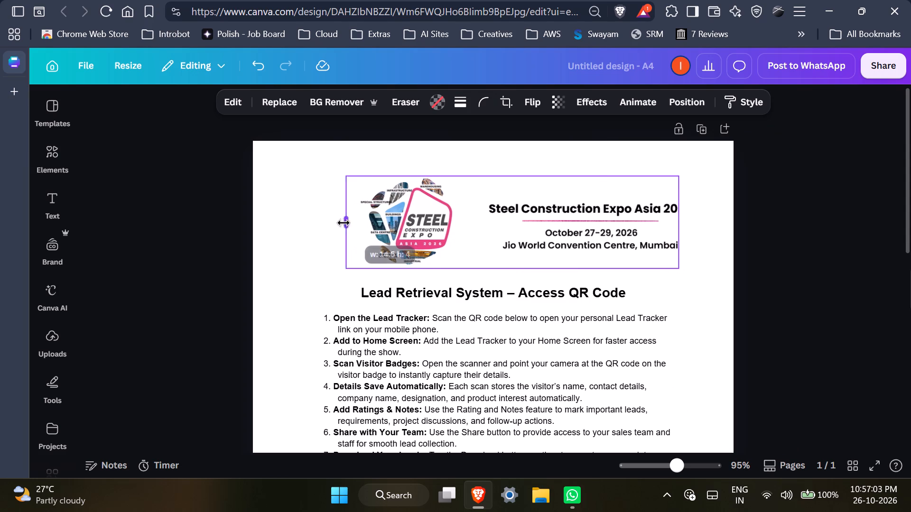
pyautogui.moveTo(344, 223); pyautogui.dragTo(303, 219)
# Scale the header banner down proportionally from its top-left corner, keeping the full event title inside the frame.
pyautogui.moveTo(299, 179); pyautogui.dragTo(308, 180)
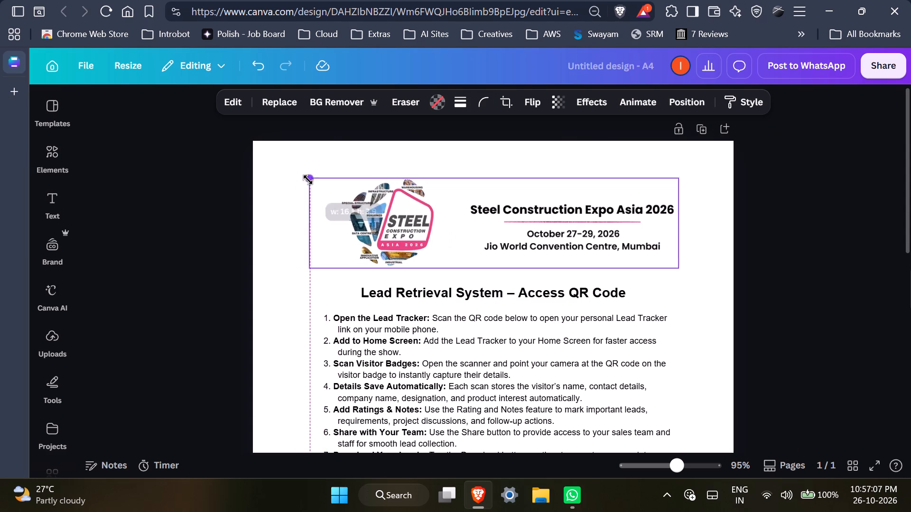
pyautogui.moveTo(308, 180); pyautogui.dragTo(339, 190)
pyautogui.click(341, 229)
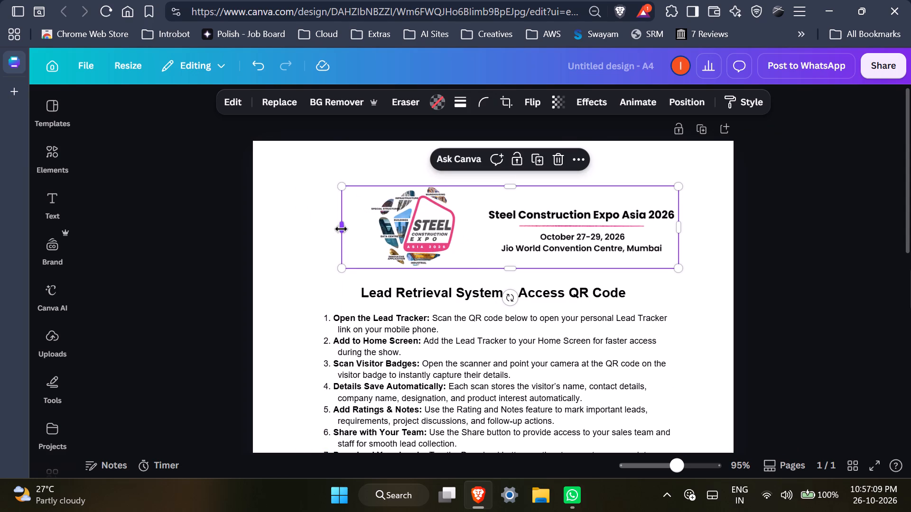
pyautogui.click(341, 229)
pyautogui.click(345, 229)
# Shift the header image slightly to the left within its crop frame and apply the crop.
pyautogui.doubleClick(488, 227)
pyautogui.moveTo(491, 227); pyautogui.dragTo(452, 227)
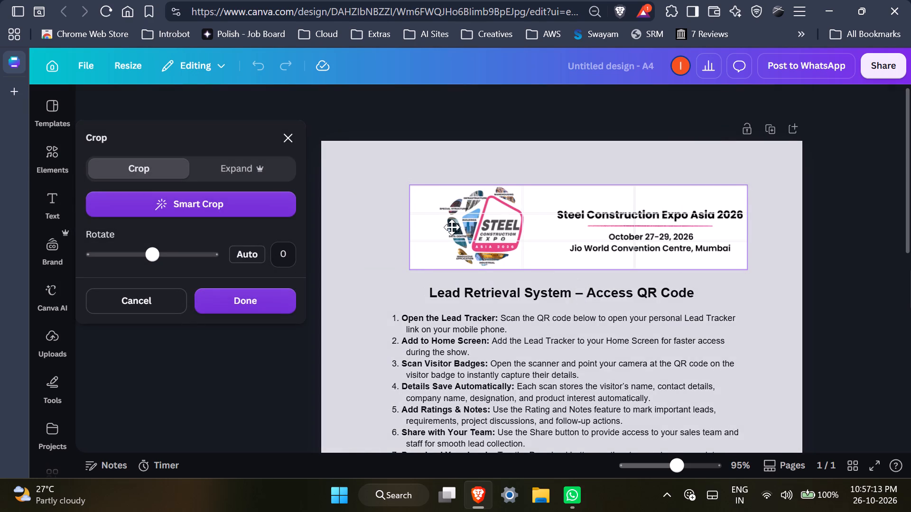
pyautogui.moveTo(452, 227); pyautogui.dragTo(451, 227)
pyautogui.click(408, 271)
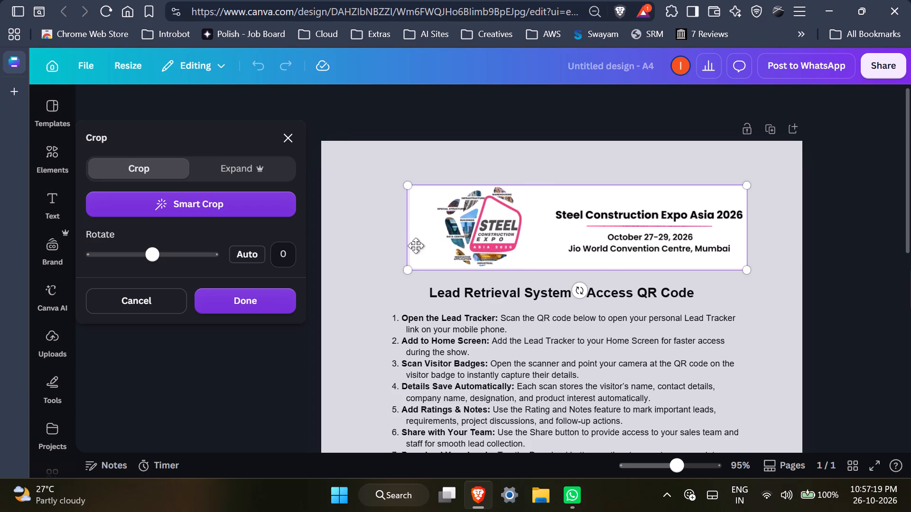
pyautogui.click(238, 301)
# Crop the blank left margin off the header banner and shift the image left so the full event title fits.
pyautogui.moveTo(342, 225); pyautogui.dragTo(344, 225)
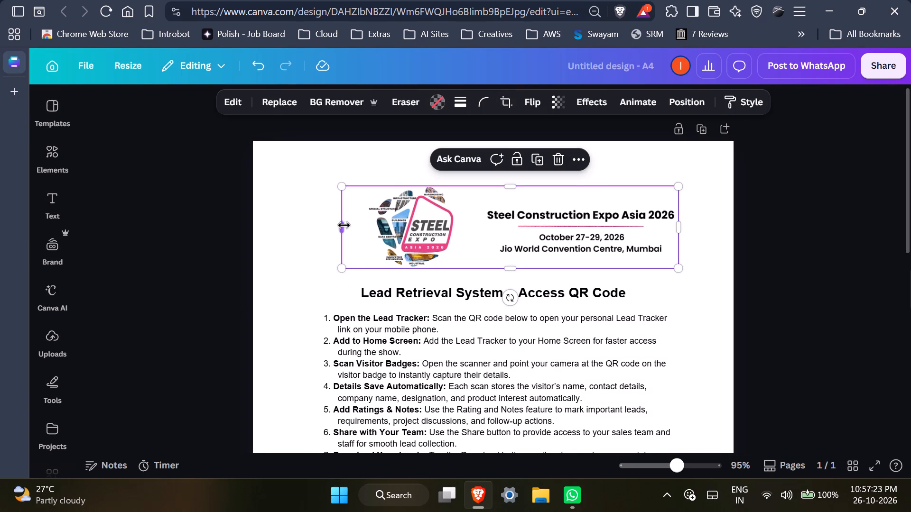
pyautogui.moveTo(344, 225); pyautogui.dragTo(389, 225)
pyautogui.doubleClick(522, 226)
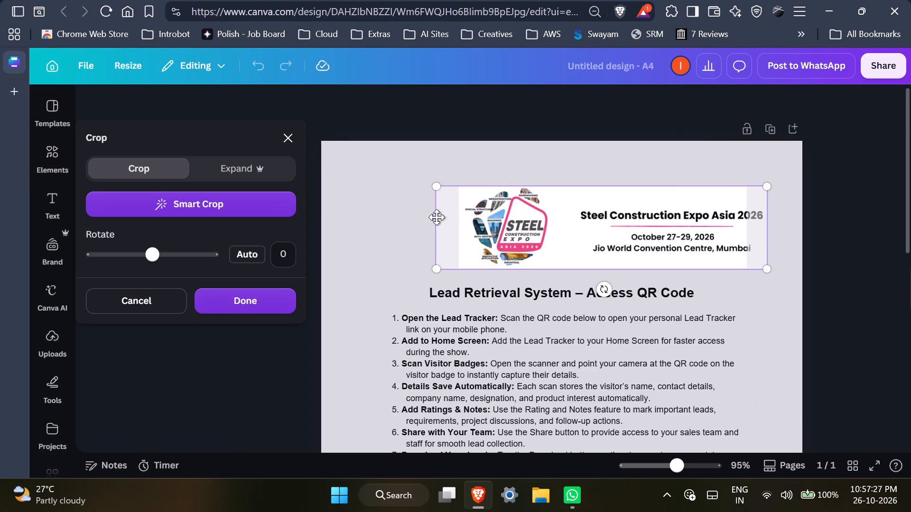
pyautogui.click(290, 144)
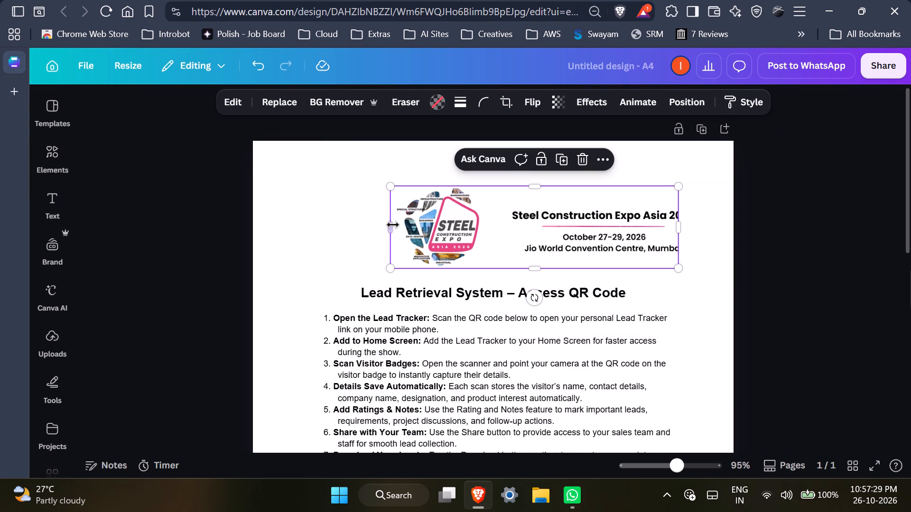
pyautogui.moveTo(389, 225); pyautogui.dragTo(374, 225)
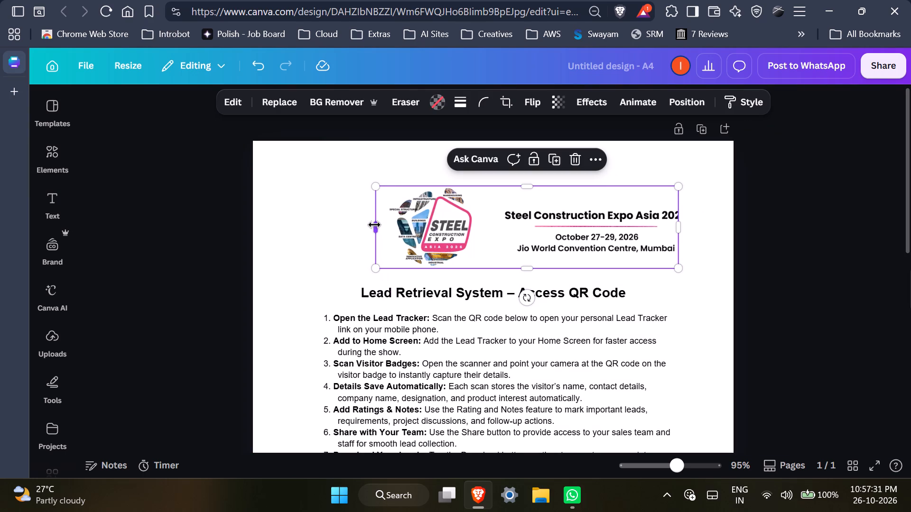
pyautogui.doubleClick(542, 222)
pyautogui.moveTo(542, 222); pyautogui.dragTo(538, 222)
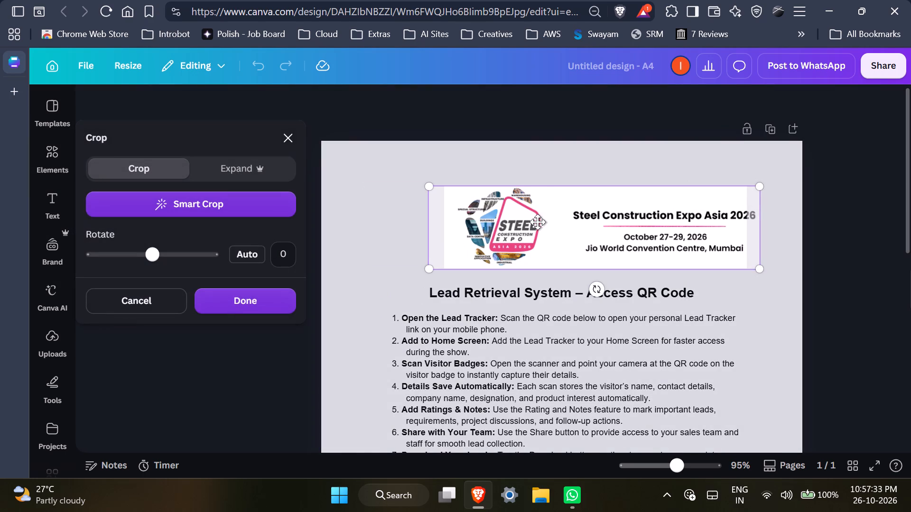
pyautogui.moveTo(538, 222); pyautogui.dragTo(526, 222)
pyautogui.click(422, 110)
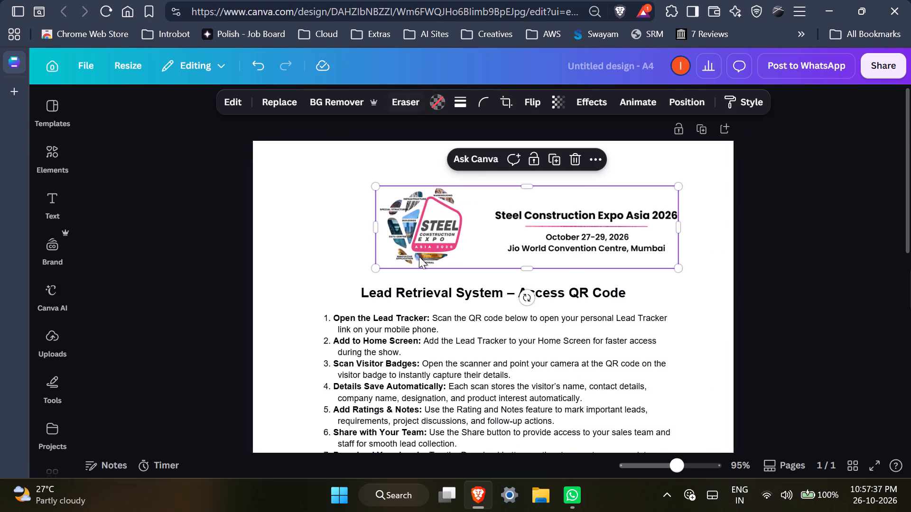
# Enlarge the header banner to about 17 × 4.6 cm and centre it horizontally above the Lead Retrieval System heading.
pyautogui.moveTo(374, 270); pyautogui.dragTo(284, 285)
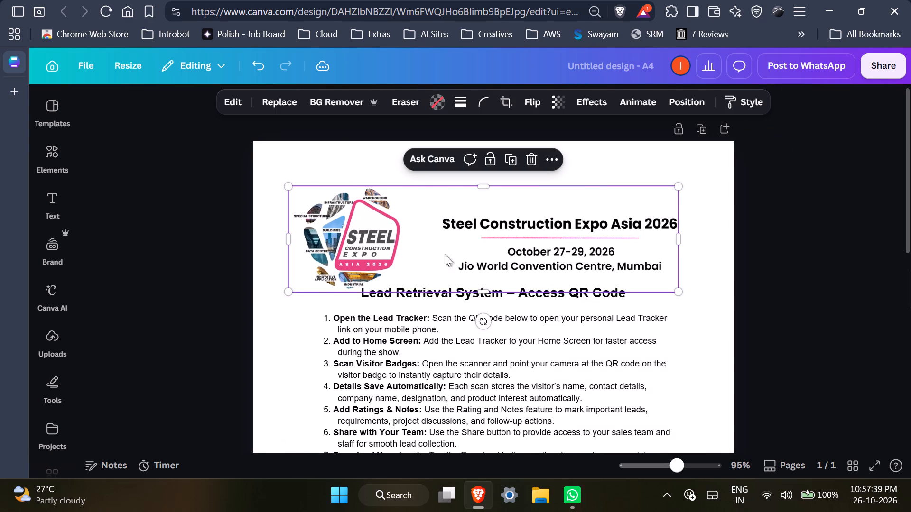
pyautogui.moveTo(490, 249); pyautogui.dragTo(500, 224)
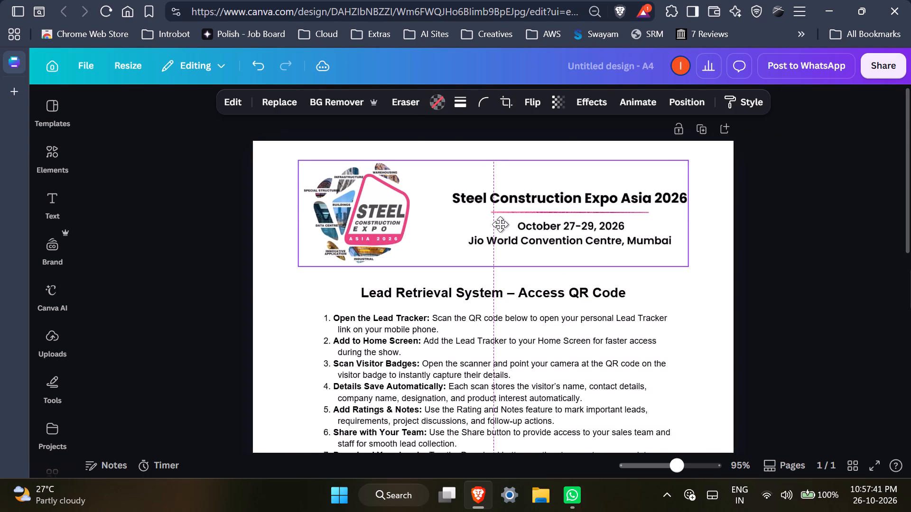
pyautogui.click(685, 107)
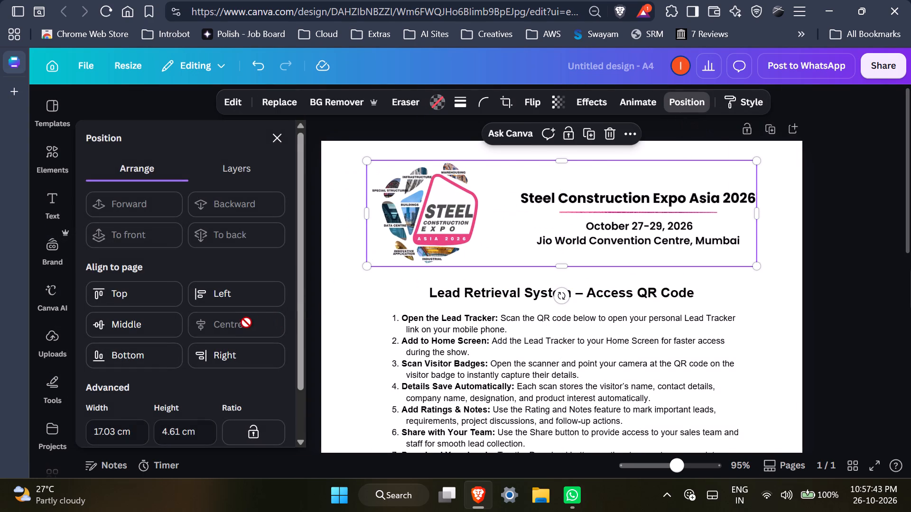
pyautogui.doubleClick(829, 229)
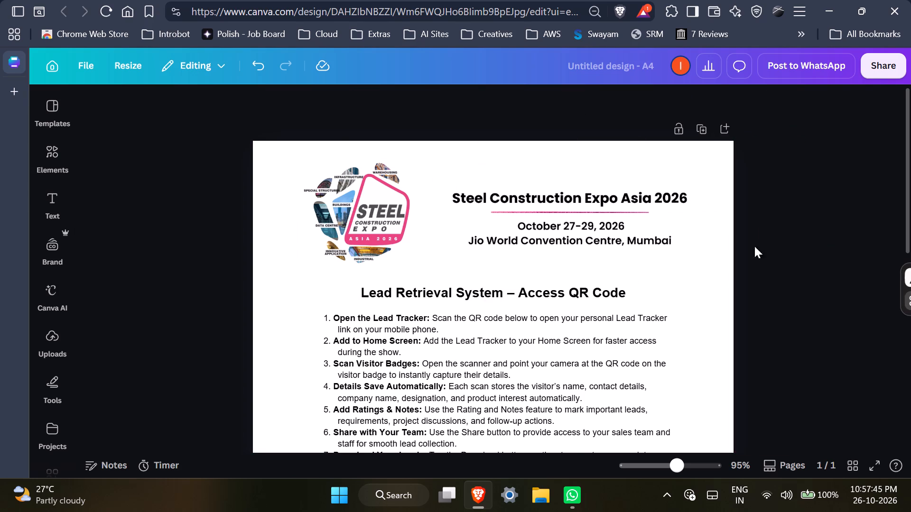
pyautogui.click(493, 208)
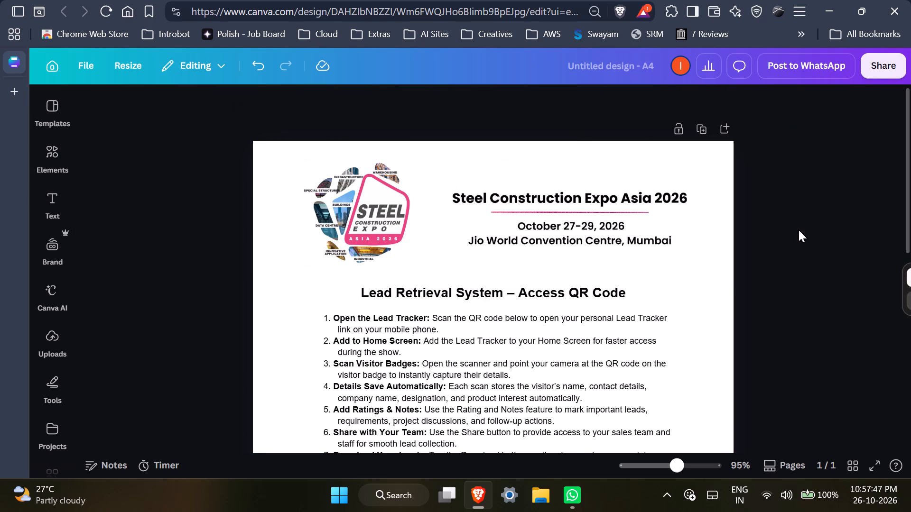
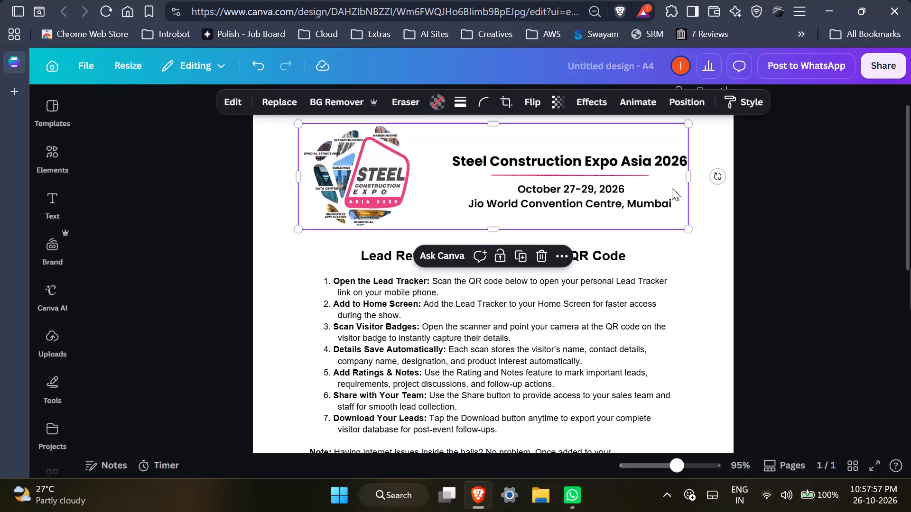
# Scale the header banner down slightly from both lower corners, keeping it centred above the Lead Retrieval System heading.
pyautogui.click(688, 230)
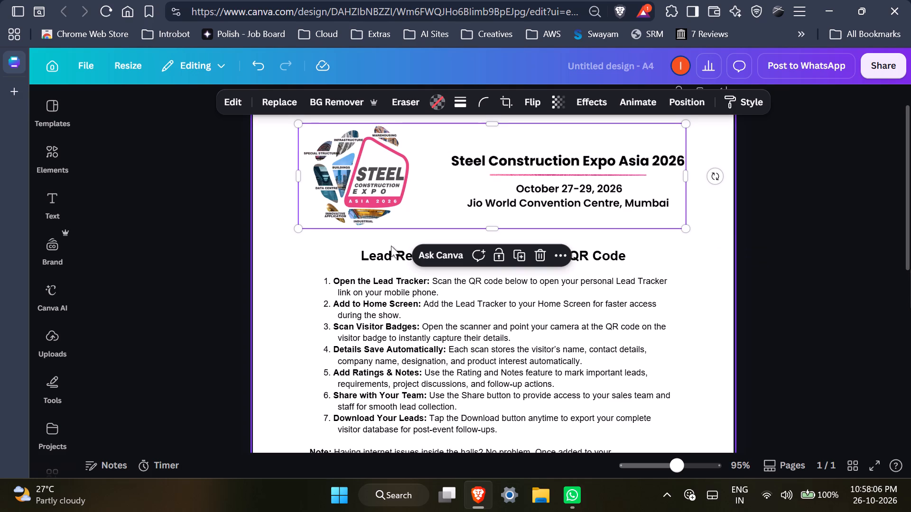
pyautogui.click(301, 232)
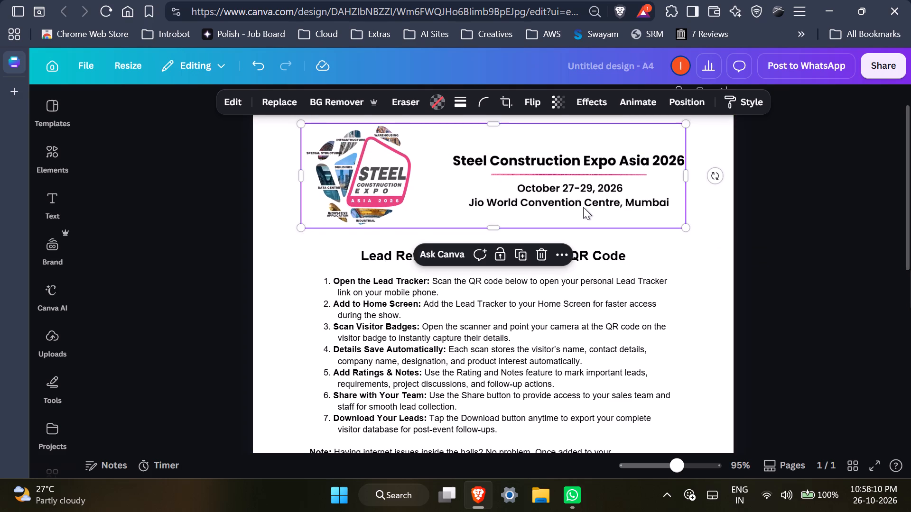
# Open the Canva home page in a new tab and switch to the other Canva account.
pyautogui.scroll(-2, 583, 207)
pyautogui.scroll(-2, 641, 248)
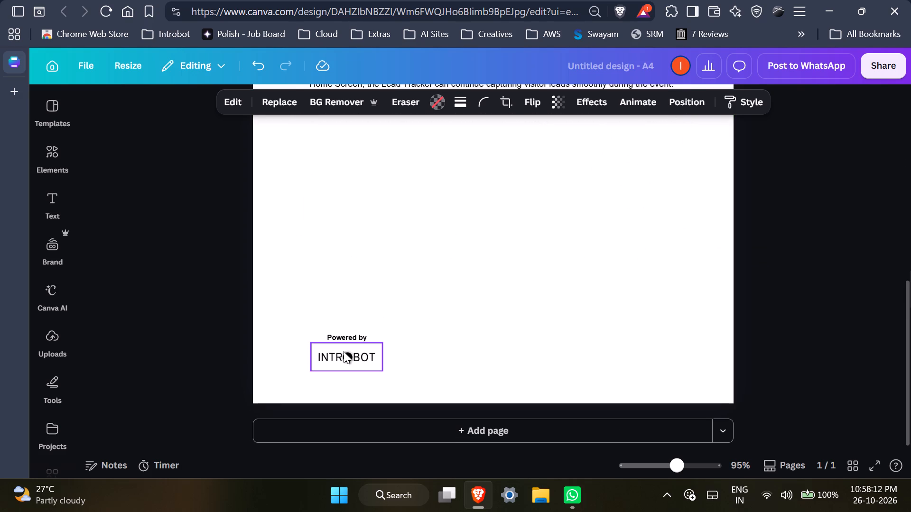
pyautogui.hotkey('ctrl', 't')
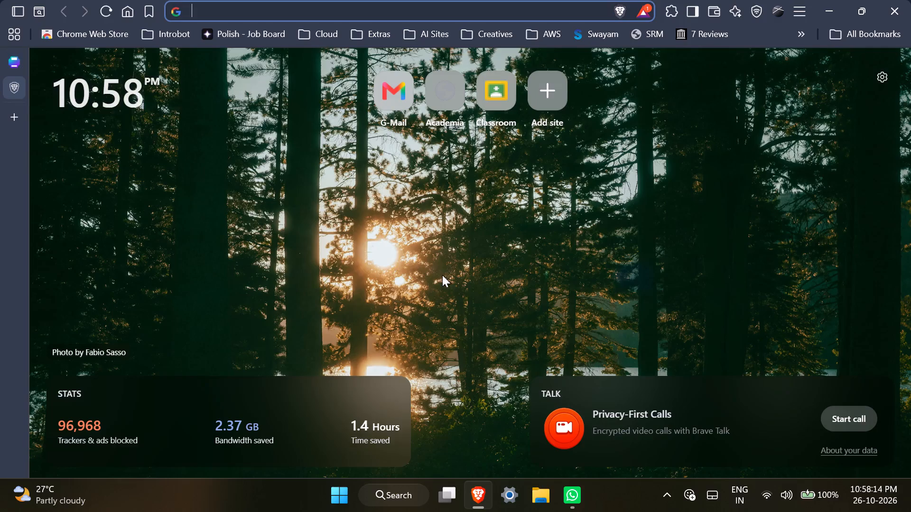
pyautogui.write('ca')
pyautogui.press('Return')
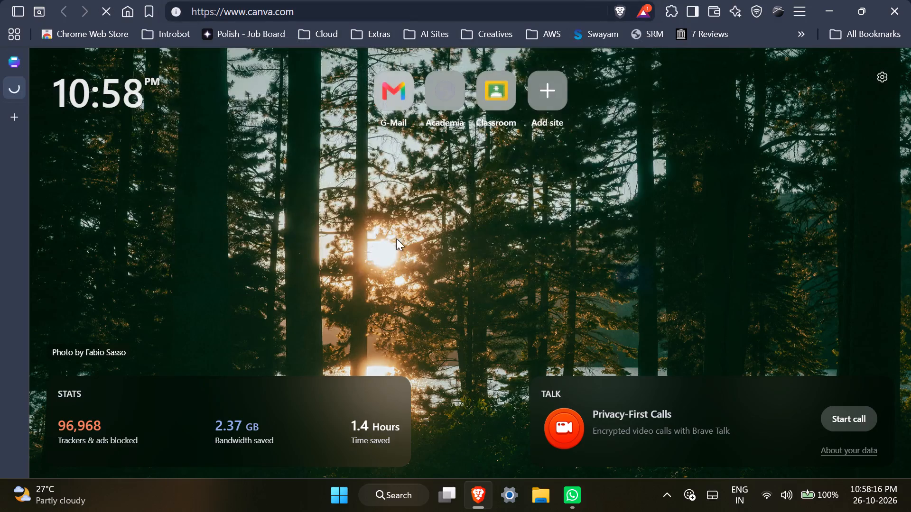
pyautogui.click(52, 458)
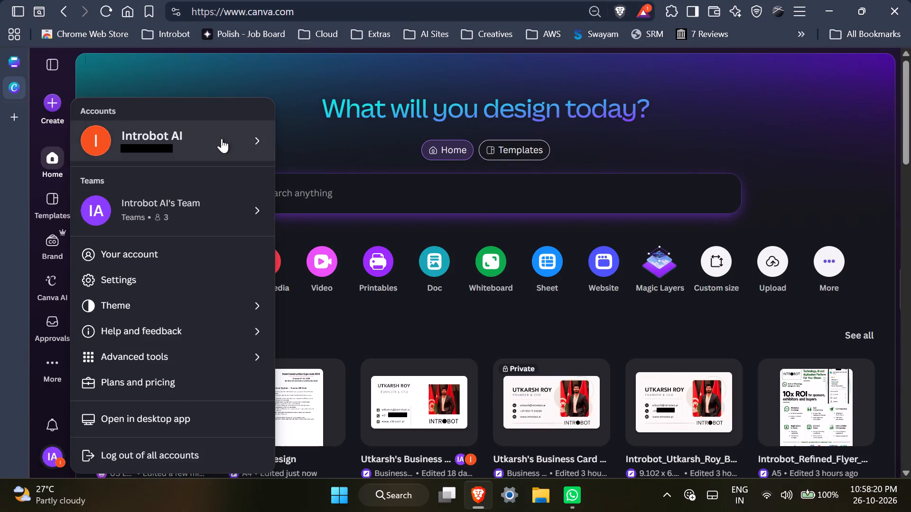
pyautogui.click(369, 187)
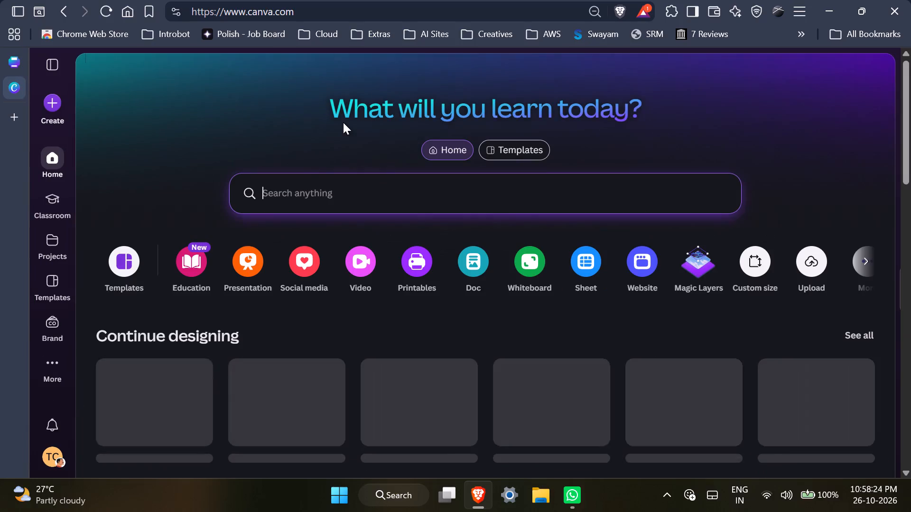
# Open the Anuga_Select_Lead_Retrieval_Master.pdf design, examine its page layout and footer, and close it.
pyautogui.scroll(-2, 495, 114)
pyautogui.click(272, 212)
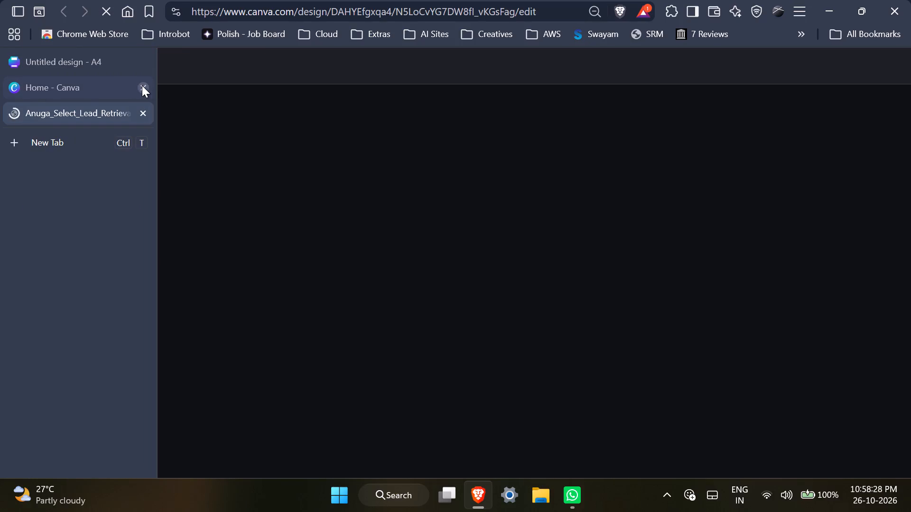
pyautogui.click(143, 86)
pyautogui.scroll(3, 711, 201)
pyautogui.scroll(-1, 711, 201)
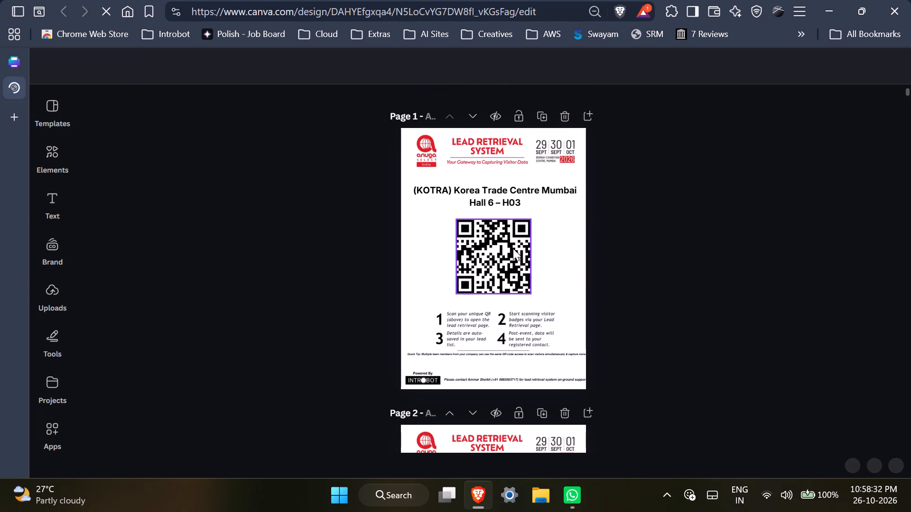
pyautogui.scroll(-4, 703, 203)
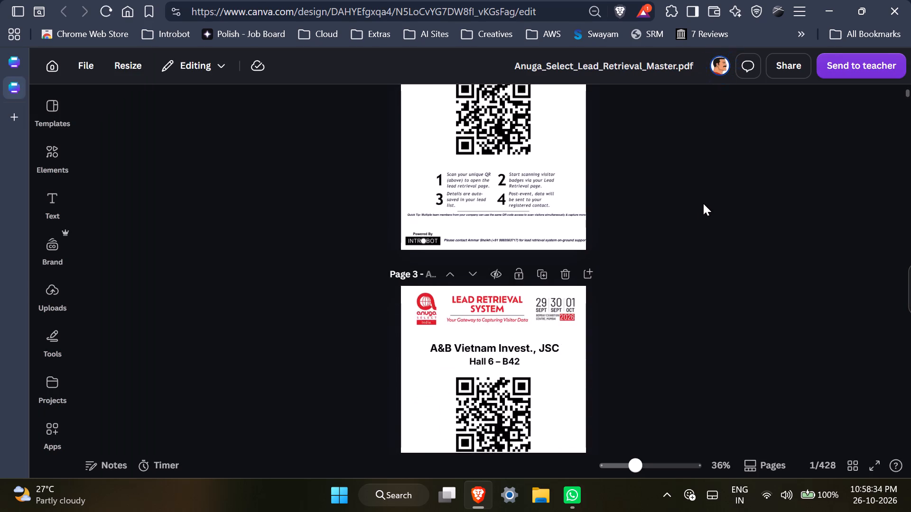
pyautogui.scroll(-8, 703, 203)
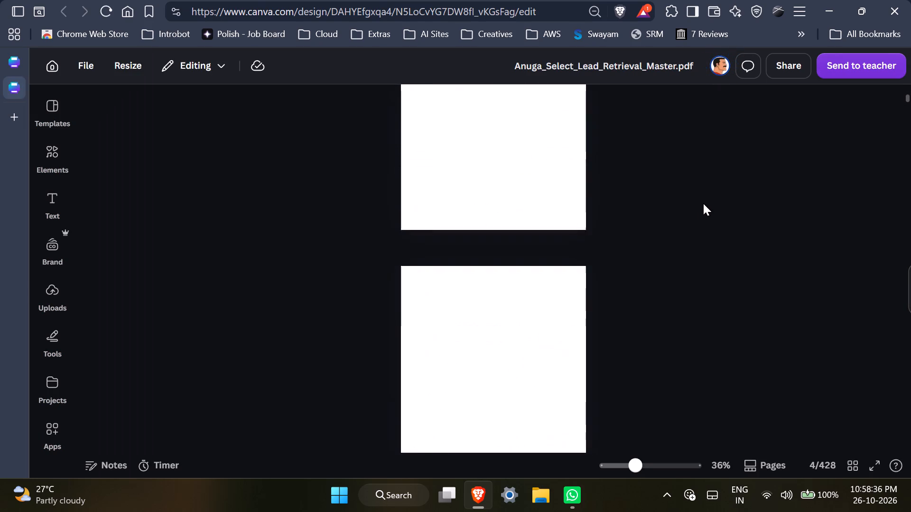
pyautogui.scroll(14, 703, 203)
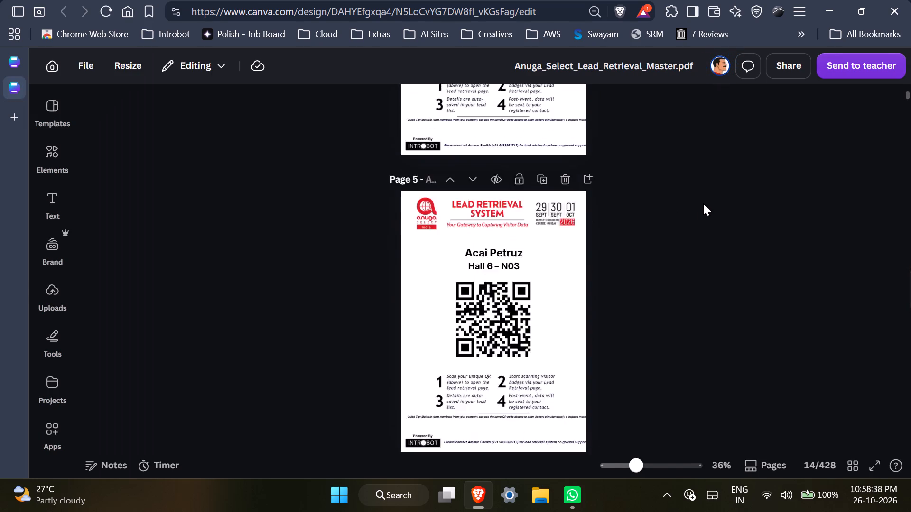
pyautogui.hotkey('ctrl', 'w')
# Reopen the closed Canva home page without the Anuga design and open the IHF - Lead Retrieval System design.
pyautogui.hotkey('ctrl', 'shift', 't')
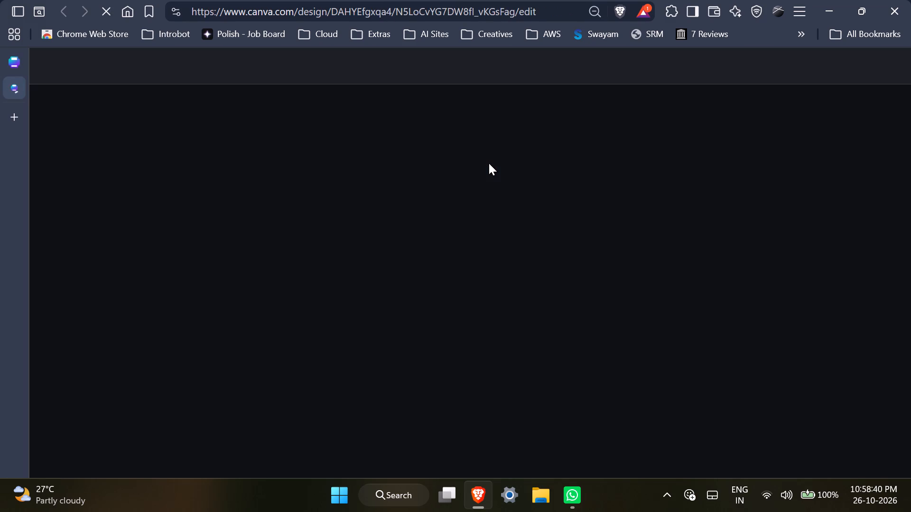
pyautogui.hscroll(6, 416, 164)
pyautogui.hotkey('ctrl', 'shift', 't')
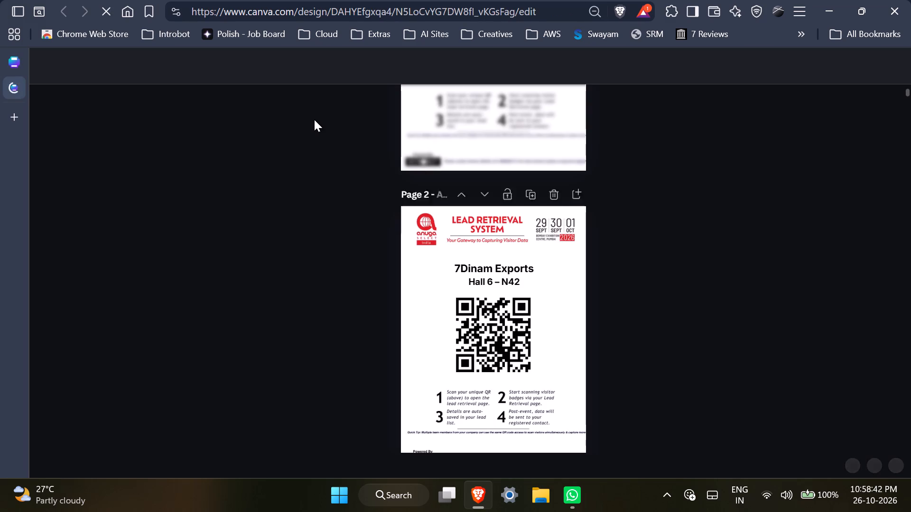
pyautogui.hotkey('ctrl', 'Tab')
pyautogui.hotkey('ctrl', 'w')
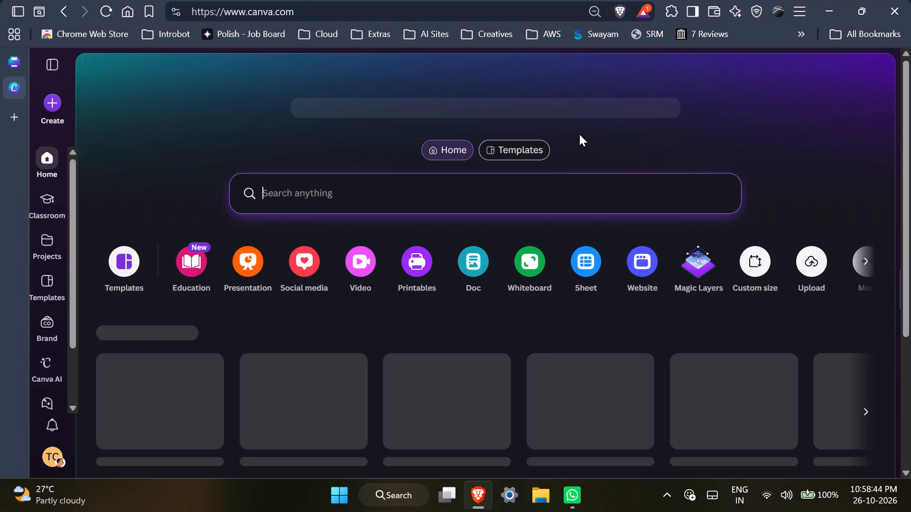
pyautogui.scroll(-2, 335, 136)
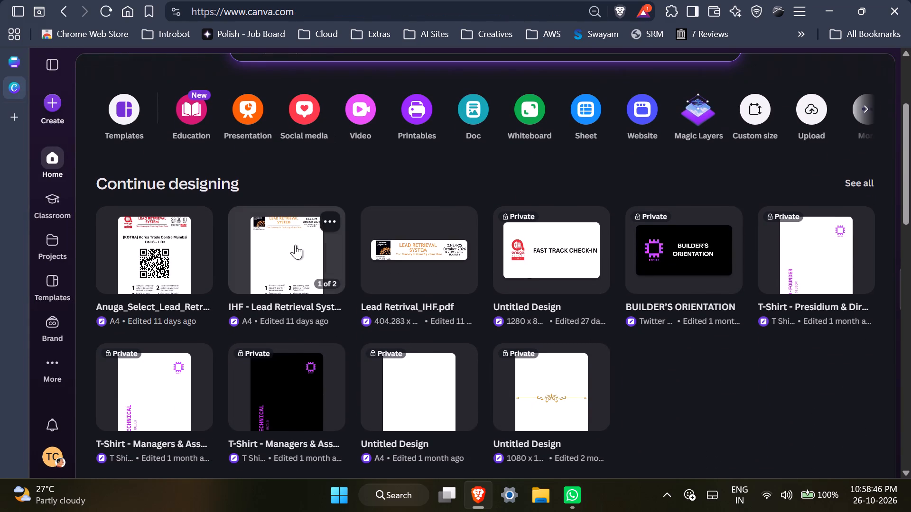
pyautogui.click(292, 251)
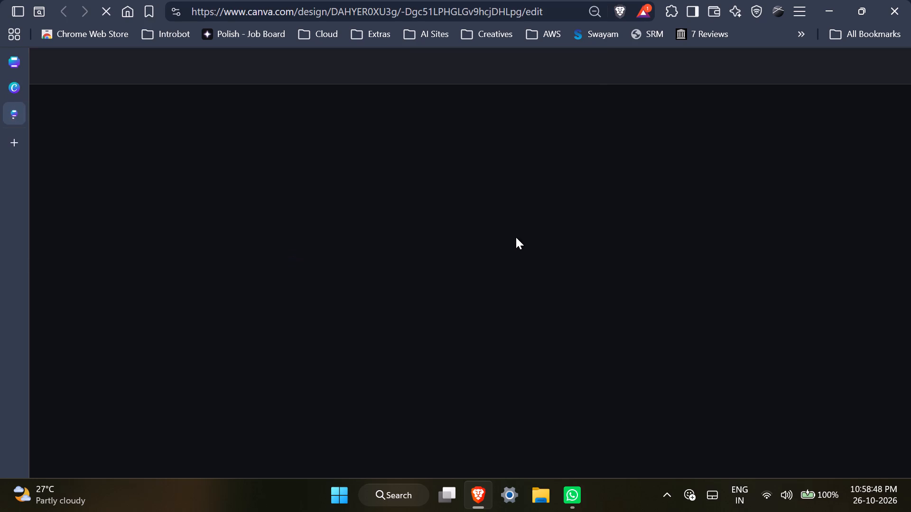
# Copy the numbered instructions, quick tip and Powered By footer from page 1, and return to the Untitled A4 design.
pyautogui.scroll(2, 741, 242)
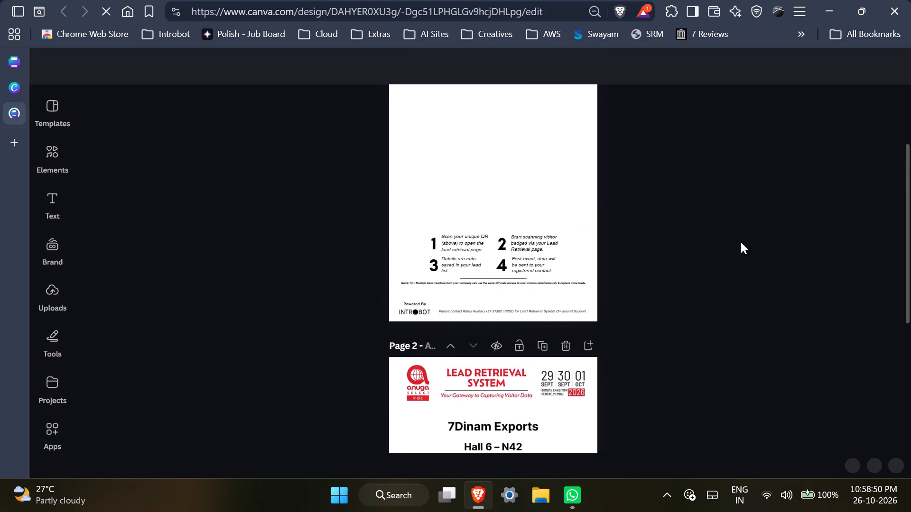
pyautogui.scroll(1, 741, 242)
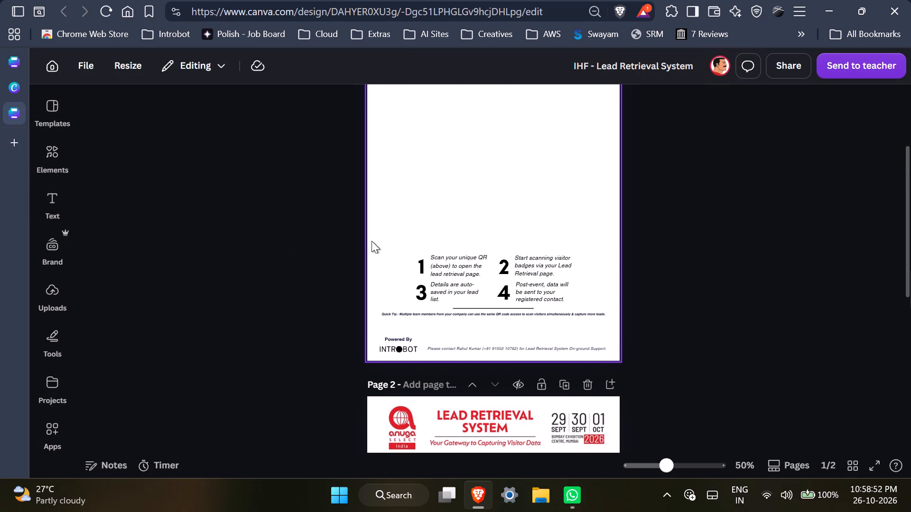
pyautogui.moveTo(372, 241); pyautogui.dragTo(618, 355)
pyautogui.hotkey('ctrl', 'c')
pyautogui.hotkey('ctrl', 'Tab')
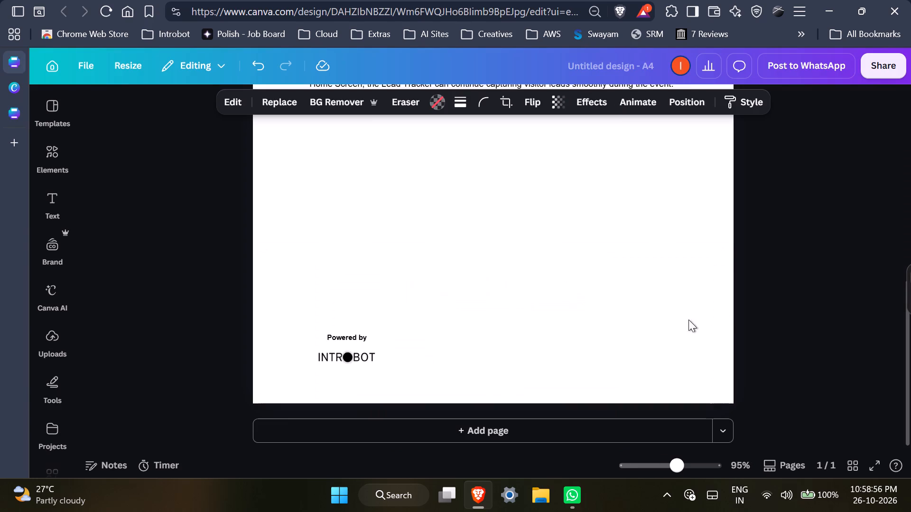
# Delete the existing "Powered by" text and INTROBOT logo at the bottom of the A4 page.
pyautogui.moveTo(315, 320); pyautogui.dragTo(361, 361)
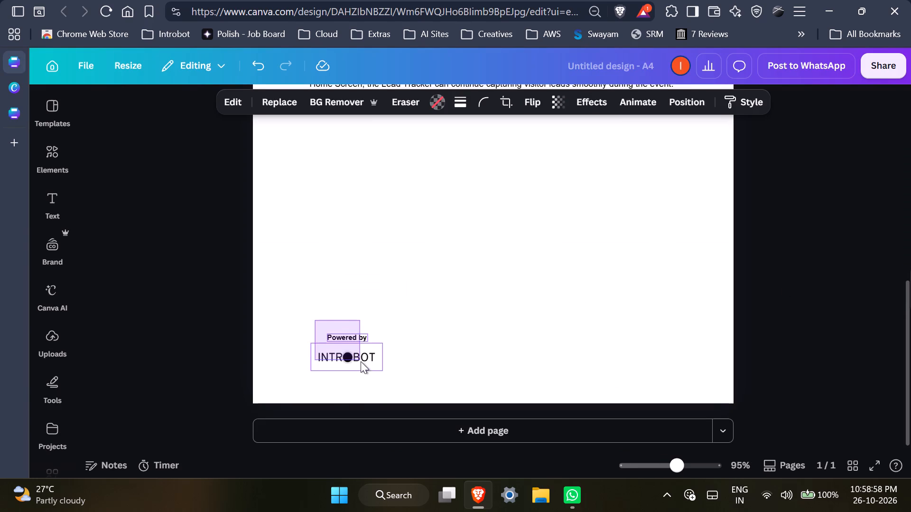
pyautogui.moveTo(361, 361); pyautogui.dragTo(363, 364)
pyautogui.press('Delete')
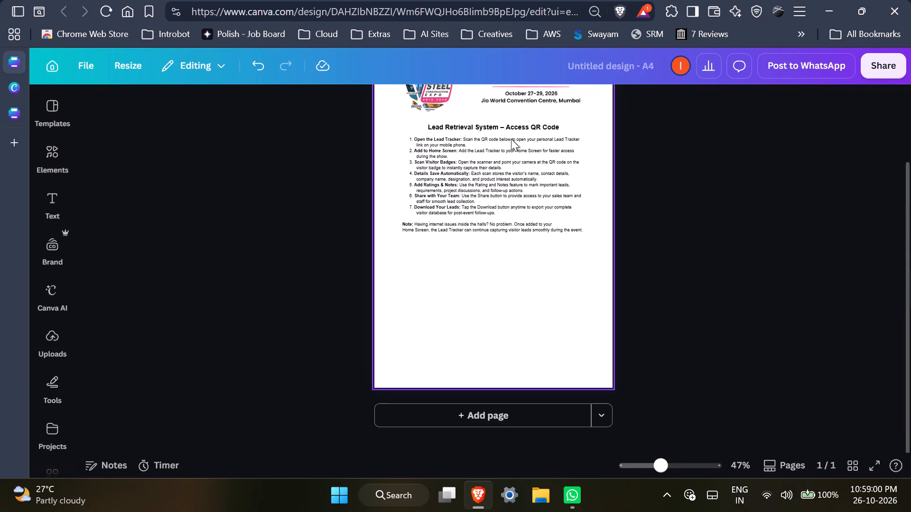
# Paste the copied four-step instructions, quick tip, Powered By footer and support contact line onto the A4 page.
pyautogui.click(708, 262)
pyautogui.hotkey('ctrl', 'v')
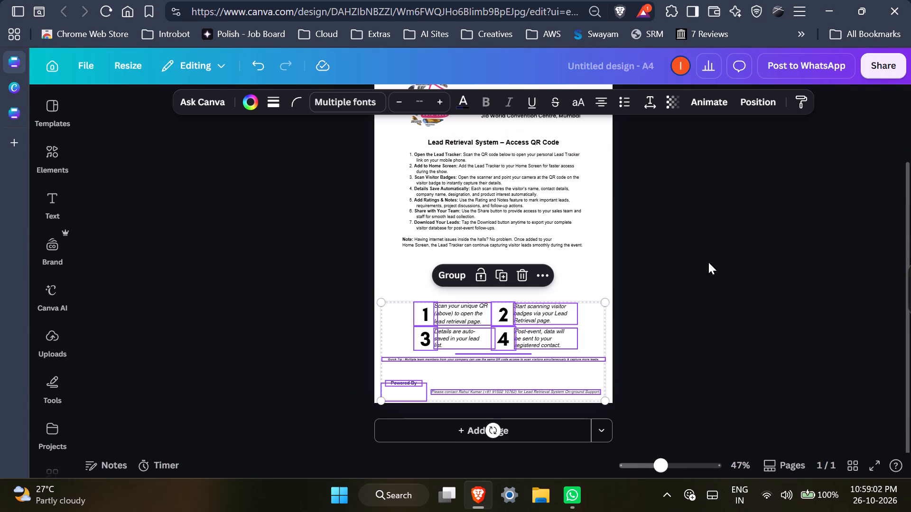
pyautogui.click(729, 236)
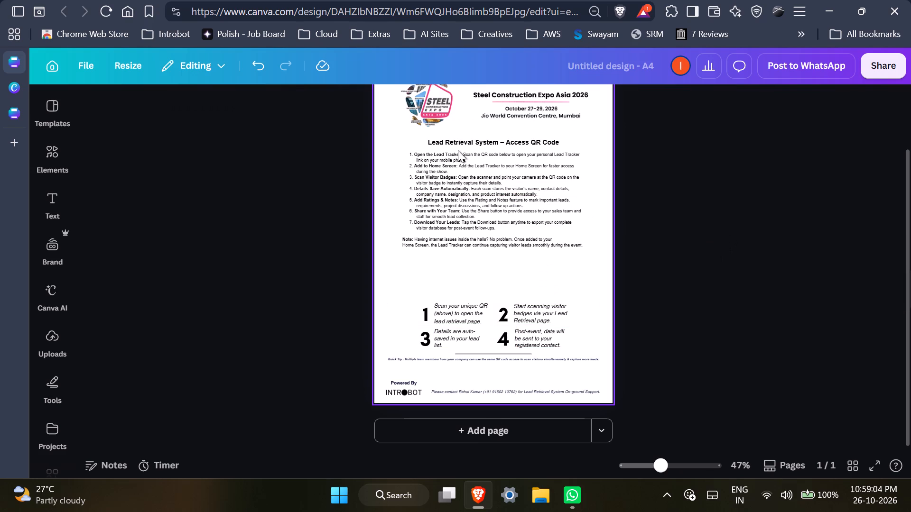
# Delete the "Lead Retrieval System – Access QR Code" heading, the old seven-point instruction list and the note below it.
pyautogui.moveTo(400, 143); pyautogui.dragTo(592, 256)
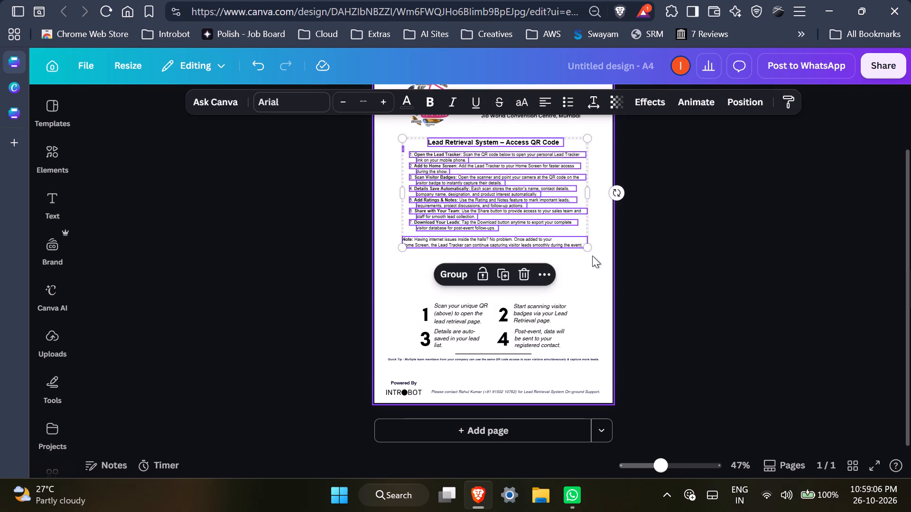
pyautogui.press('Delete')
pyautogui.click(722, 278)
# Replace the support contact's name in the footer's "Please contact" line with Soumya.
pyautogui.scroll(1, 722, 278)
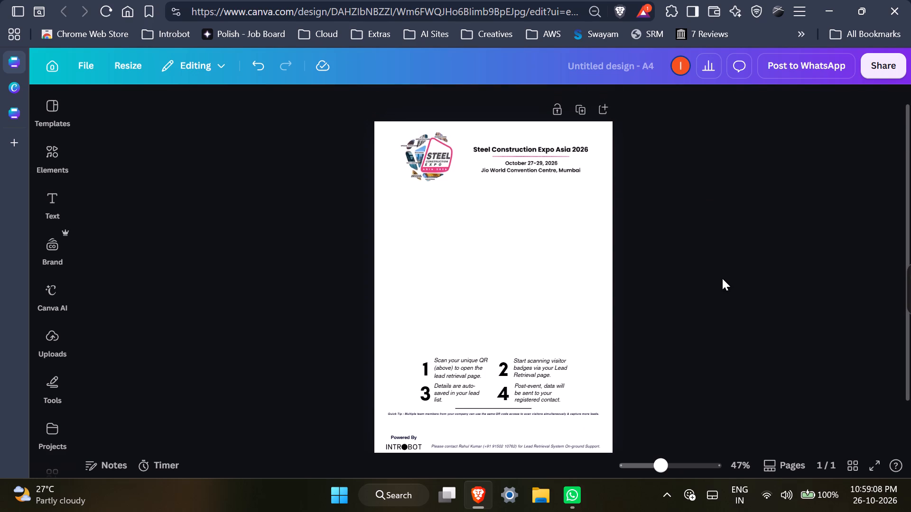
pyautogui.scroll(-3, 722, 278)
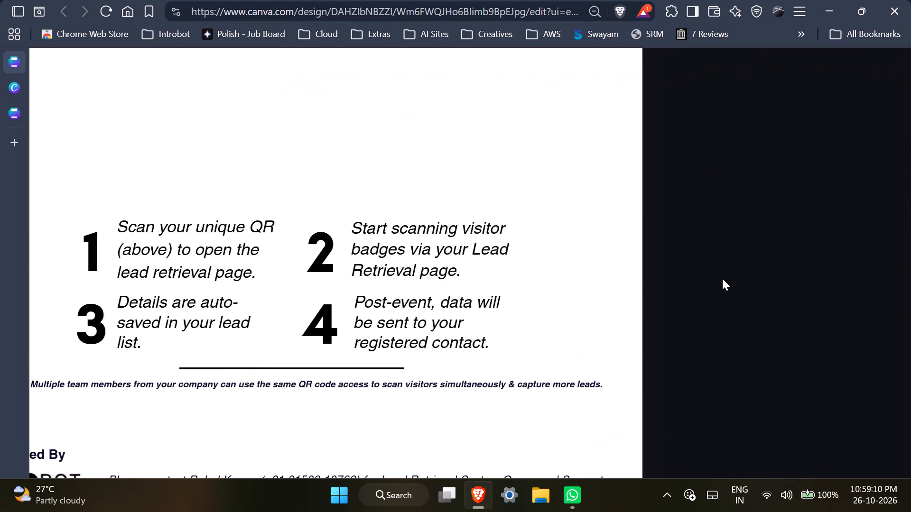
pyautogui.scroll(-1, 722, 278)
pyautogui.hscroll(2, 722, 278)
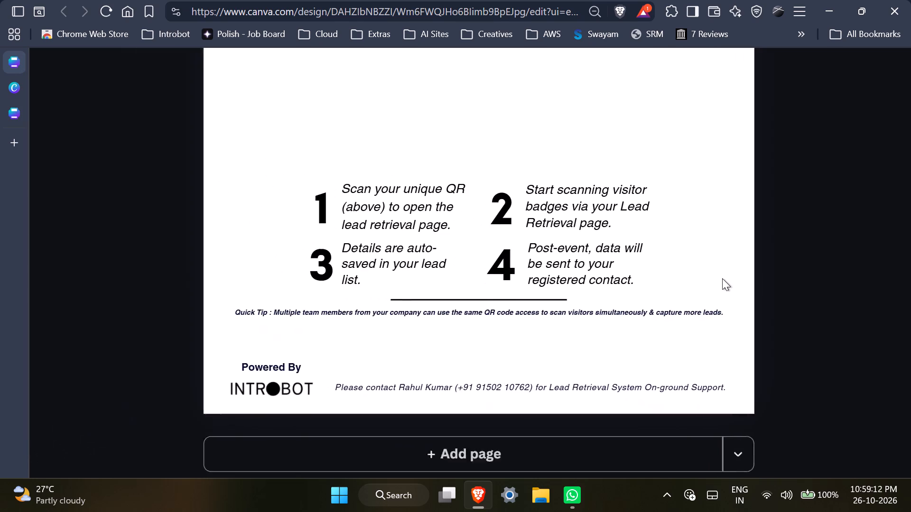
pyautogui.hscroll(1, 722, 278)
pyautogui.doubleClick(502, 384)
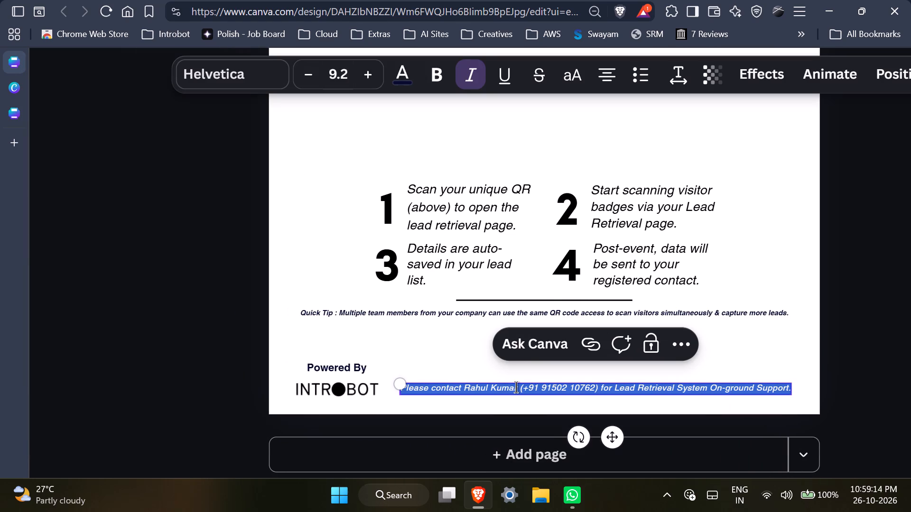
pyautogui.click(516, 387)
pyautogui.press('BackSpace')
pyautogui.press('BackSpace')
pyautogui.press('BackSpace')
pyautogui.press('BackSpace')
pyautogui.press('BackSpace')
pyautogui.press('BackSpace')
pyautogui.press('BackSpace')
pyautogui.press('BackSpace')
pyautogui.press('BackSpace')
pyautogui.press('BackSpace')
pyautogui.press('BackSpace')
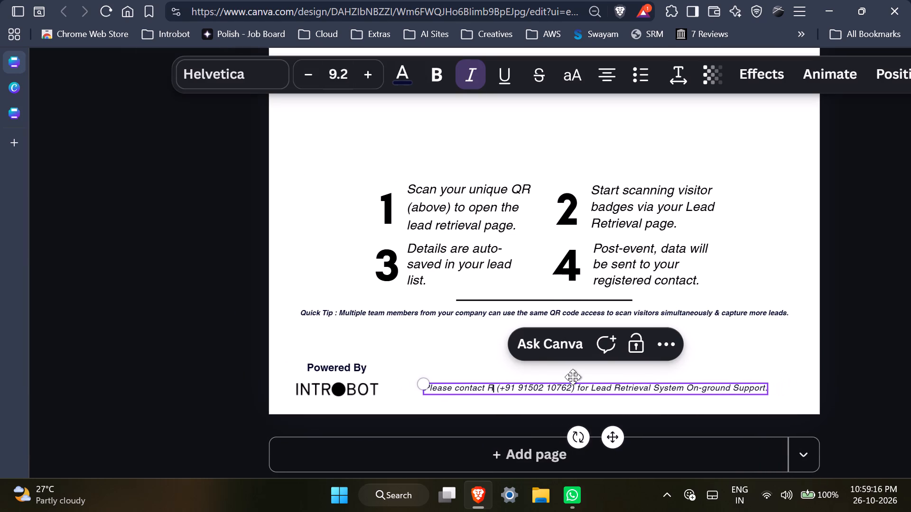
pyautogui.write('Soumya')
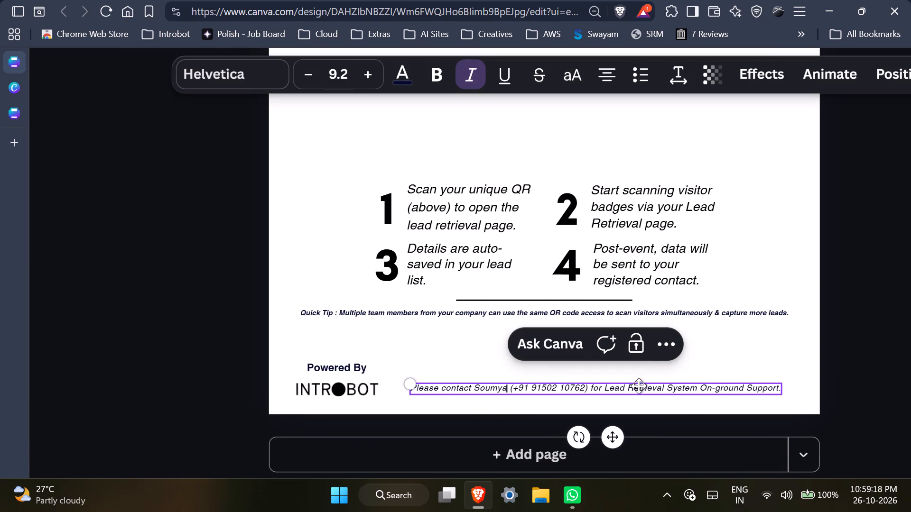
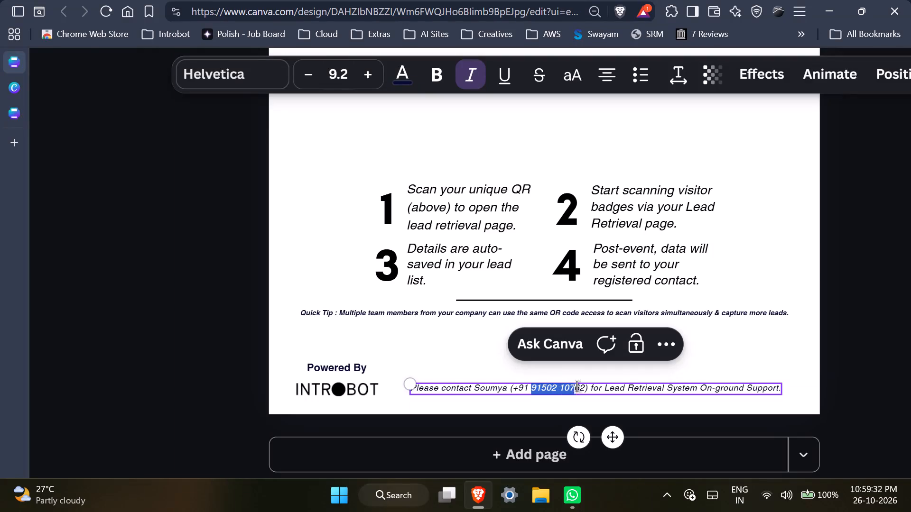
# Replace the on-ground support contact's phone number in the footer line with the copied number.
pyautogui.moveTo(576, 386); pyautogui.dragTo(585, 385)
pyautogui.hotkey('ctrl', 'v')
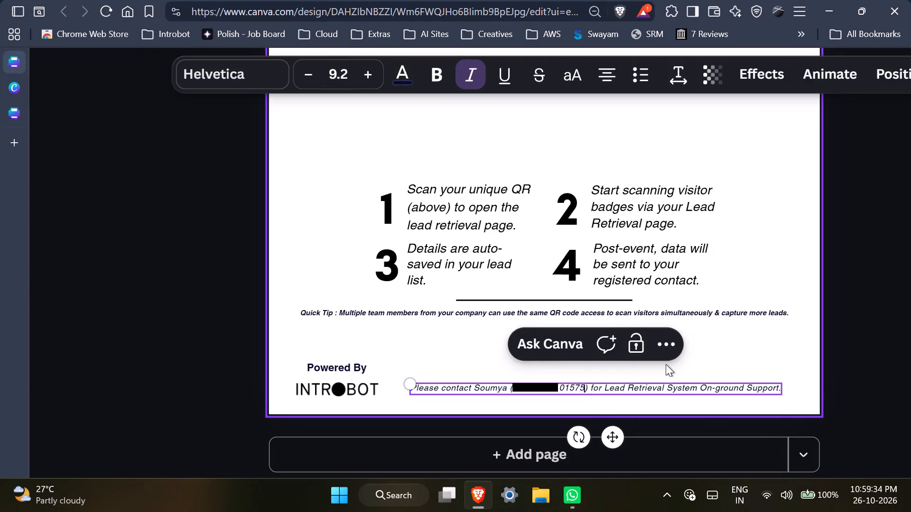
pyautogui.click(858, 271)
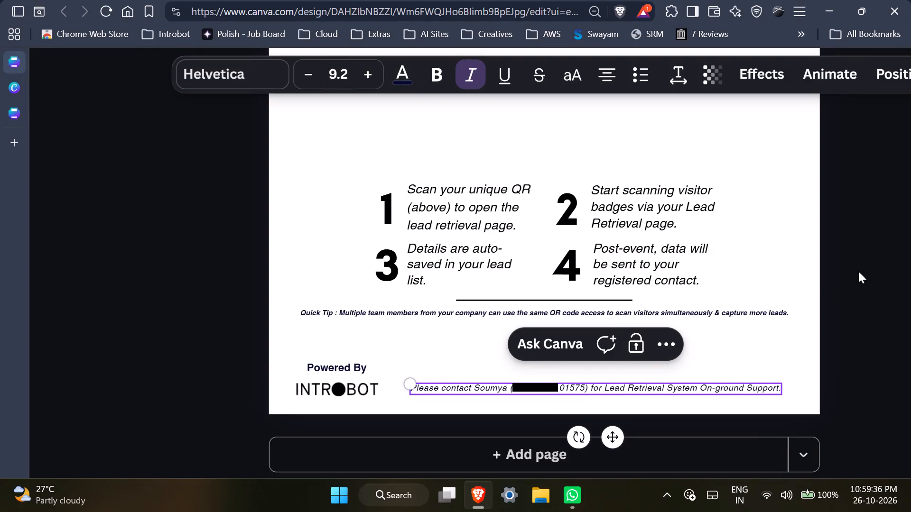
# Enlarge the Steel Construction Expo Asia 2026 header image proportionally to about 18.9 by 5.1, extending it to the page's left edge.
pyautogui.scroll(2, 858, 271)
pyautogui.click(508, 180)
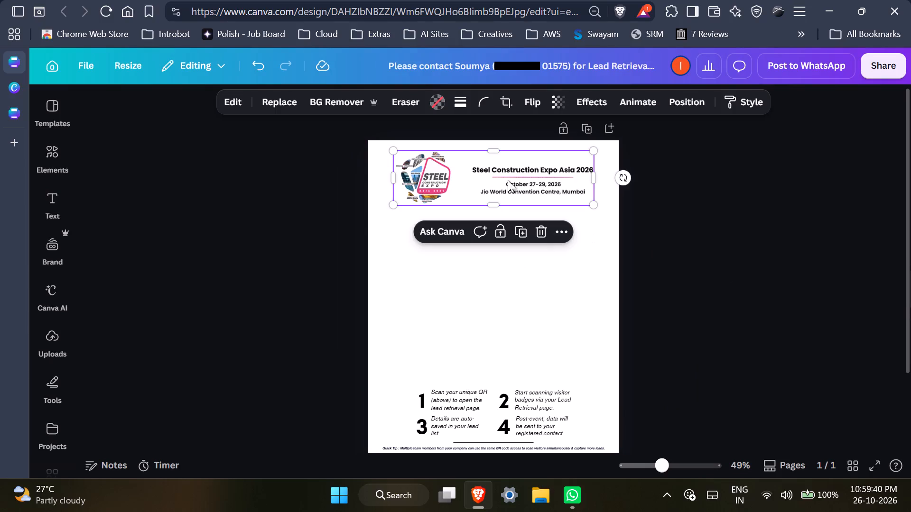
pyautogui.moveTo(396, 203); pyautogui.dragTo(376, 216)
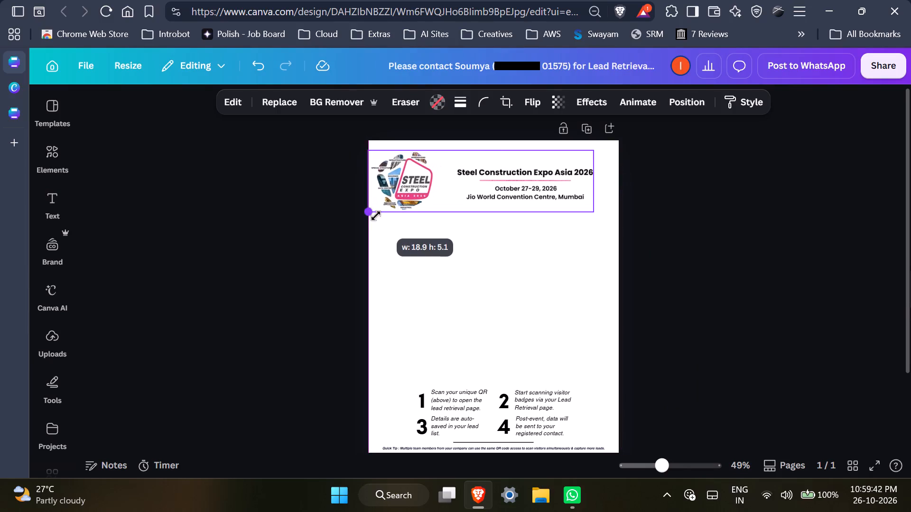
# Shrink the Steel Construction Expo Asia 2026 header image to about 17.92 × 4.85 cm and centre it horizontally on the page.
pyautogui.moveTo(376, 216); pyautogui.dragTo(384, 214)
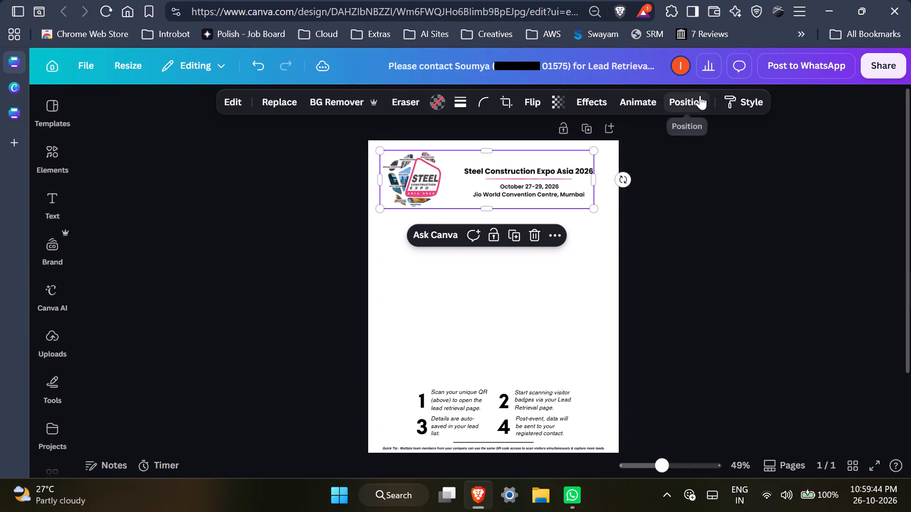
pyautogui.click(696, 96)
pyautogui.click(277, 318)
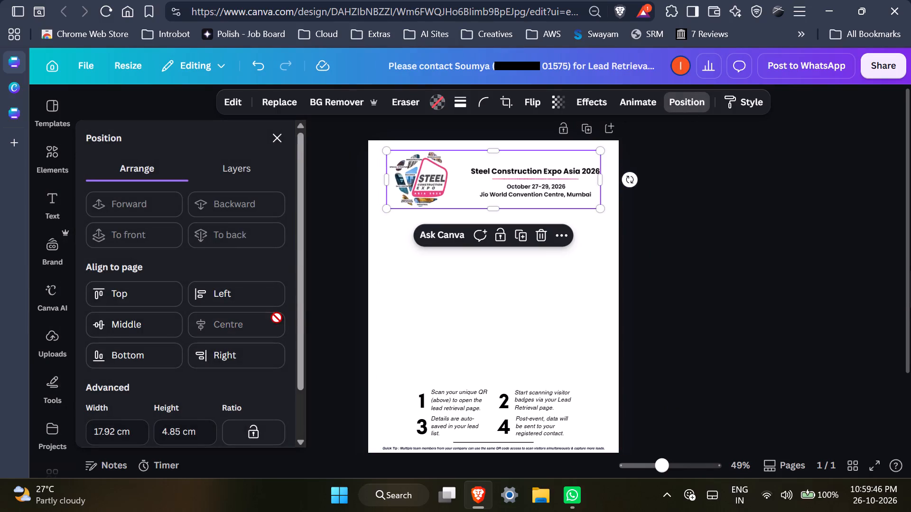
pyautogui.doubleClick(770, 240)
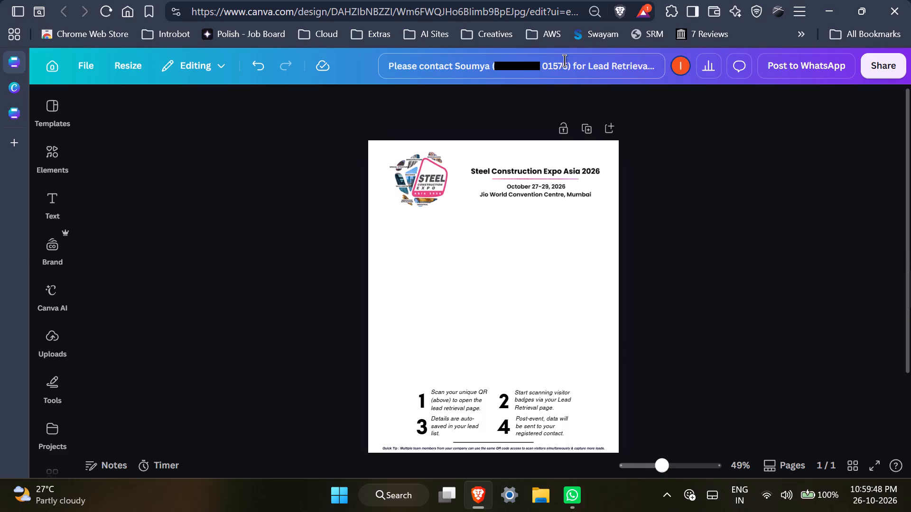
pyautogui.click(536, 64)
pyautogui.hotkey('ctrl', 'a')
pyautogui.write('Steel')
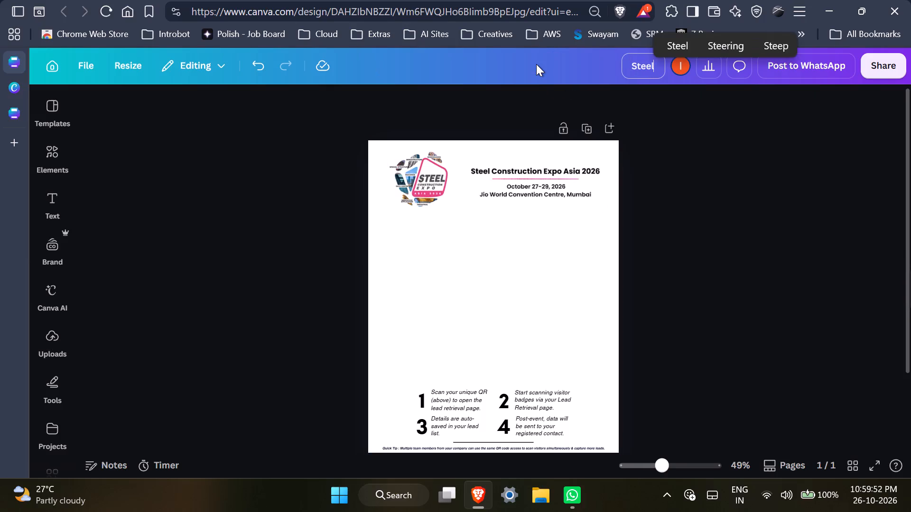
pyautogui.press('space')
pyautogui.write('COnstruction Expo')
pyautogui.press('Return')
pyautogui.click(814, 145)
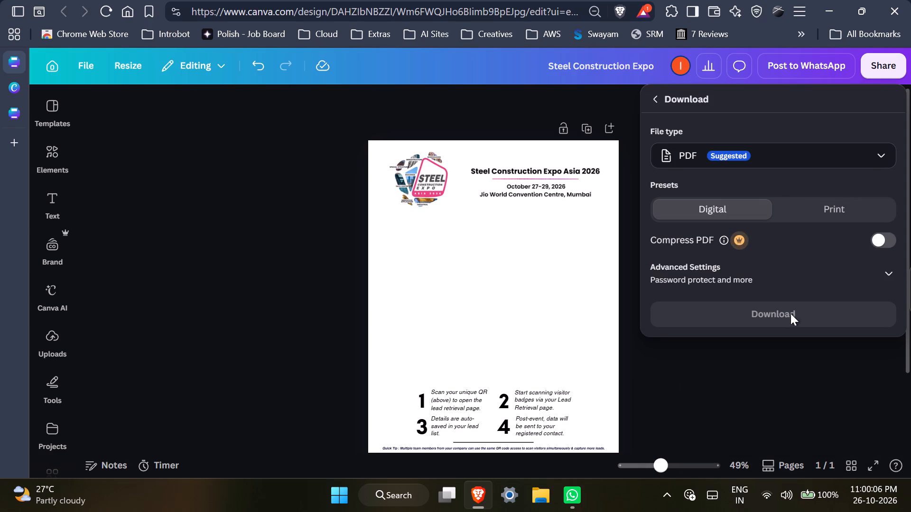
pyautogui.click(790, 318)
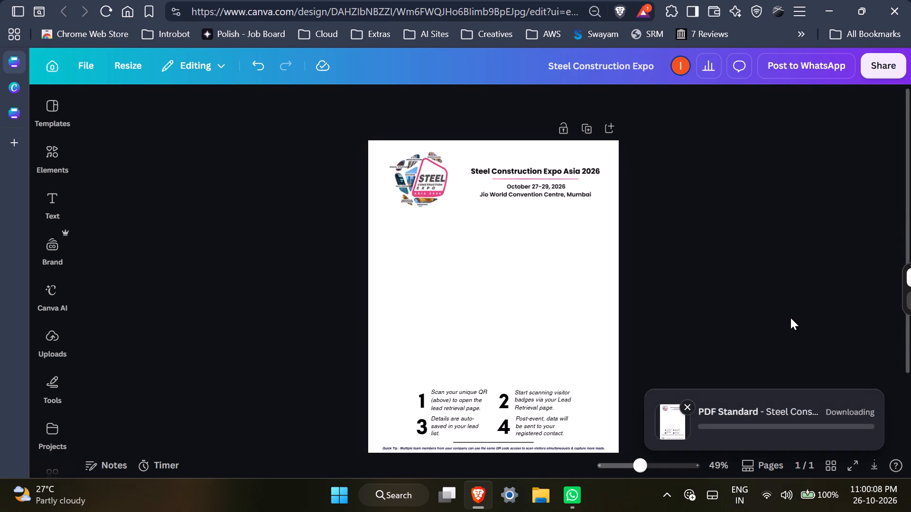
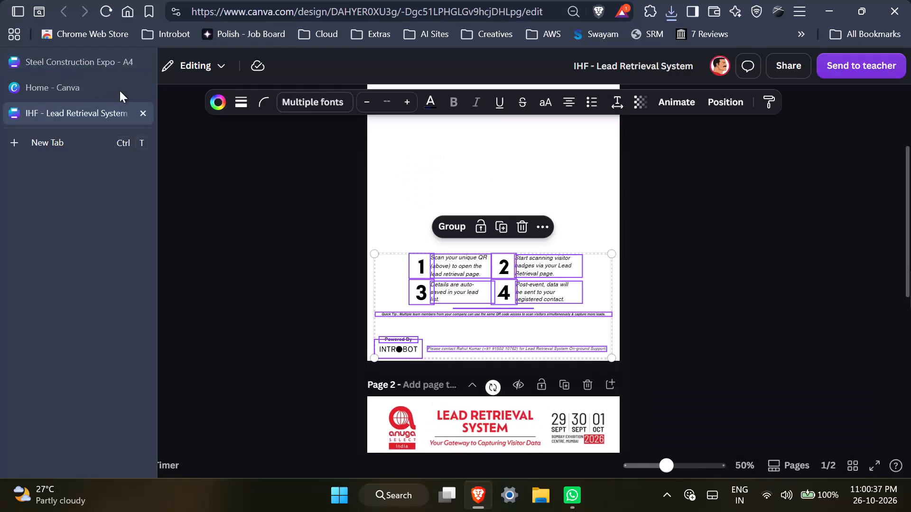
# Close the Canva home page tab, keeping both design tabs open.
pyautogui.click(141, 87)
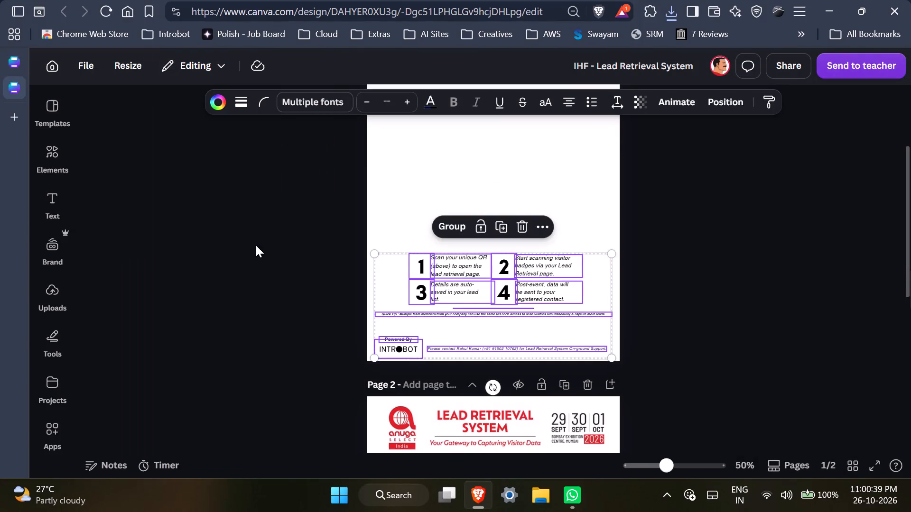
# Compare the IHF lead retrieval page's header and layout with the Steel Construction Expo page, checking the latter down to its footer.
pyautogui.click(256, 245)
pyautogui.click(777, 261)
pyautogui.scroll(3, 777, 261)
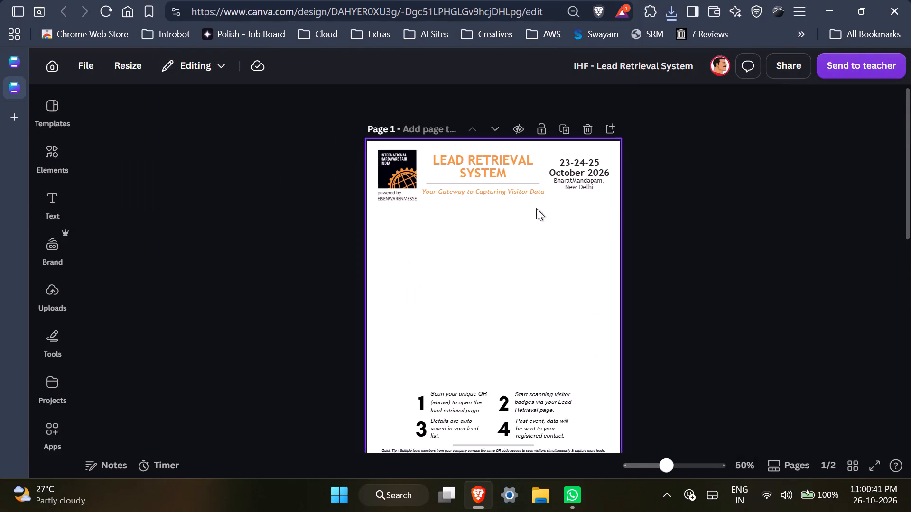
pyautogui.click(11, 59)
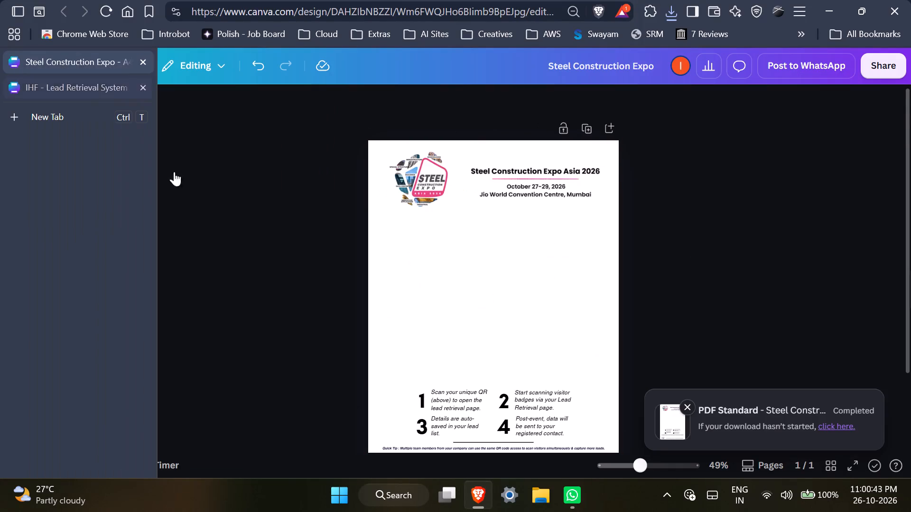
pyautogui.scroll(-1, 750, 270)
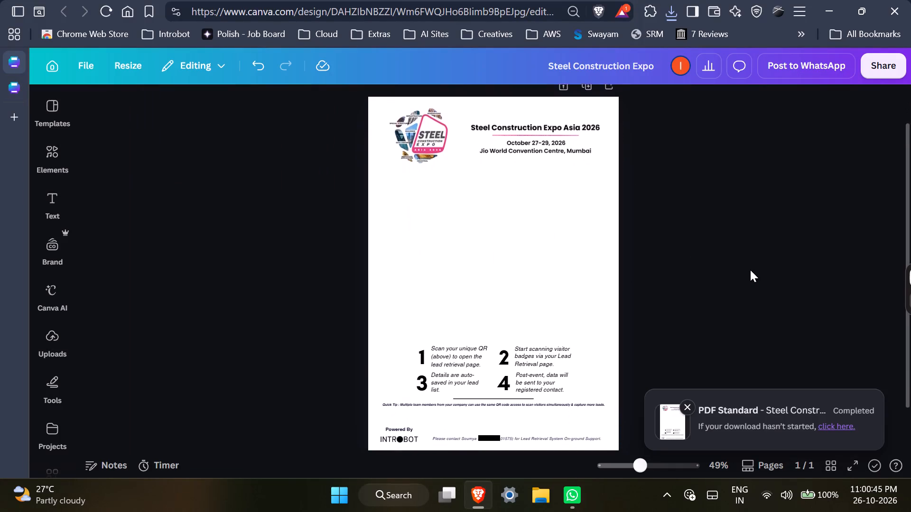
pyautogui.scroll(-1, 750, 270)
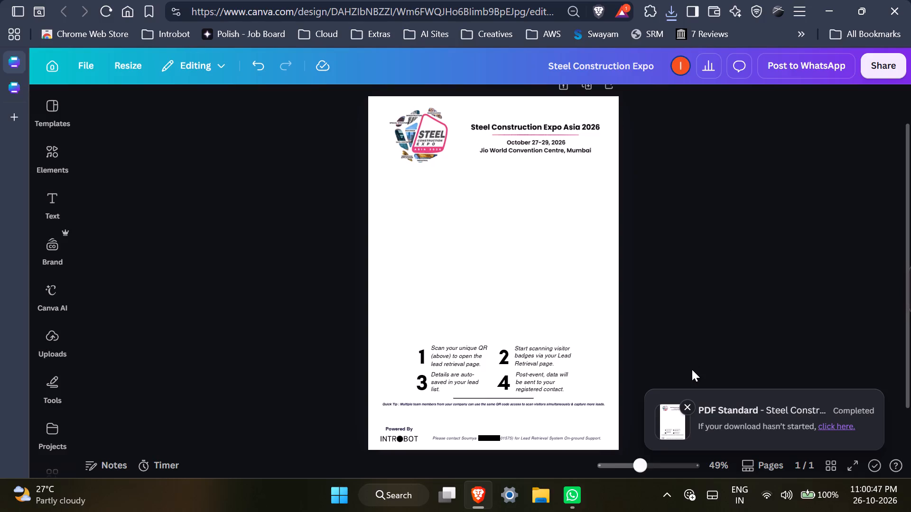
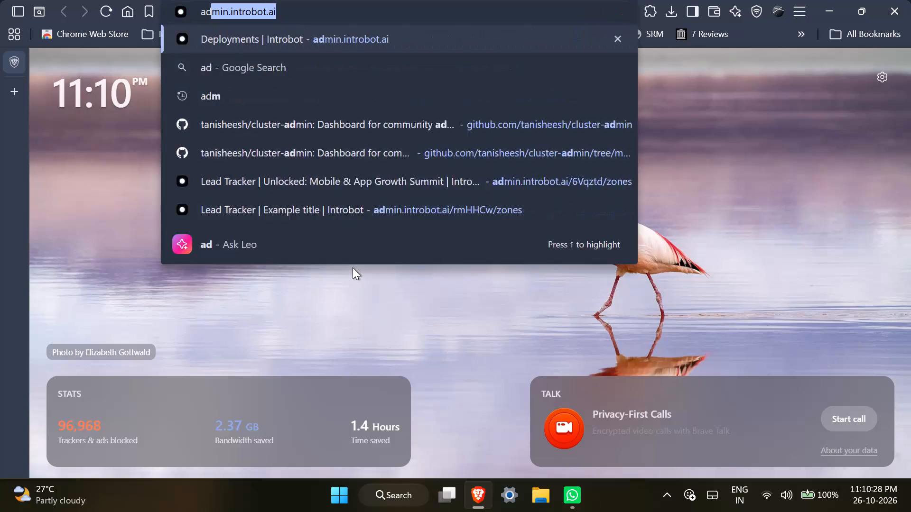
# Open the Steel Construction Expo 2026 event in the Introbot admin site and go to its Lead Tracker PDF configuration.
pyautogui.press('Return')
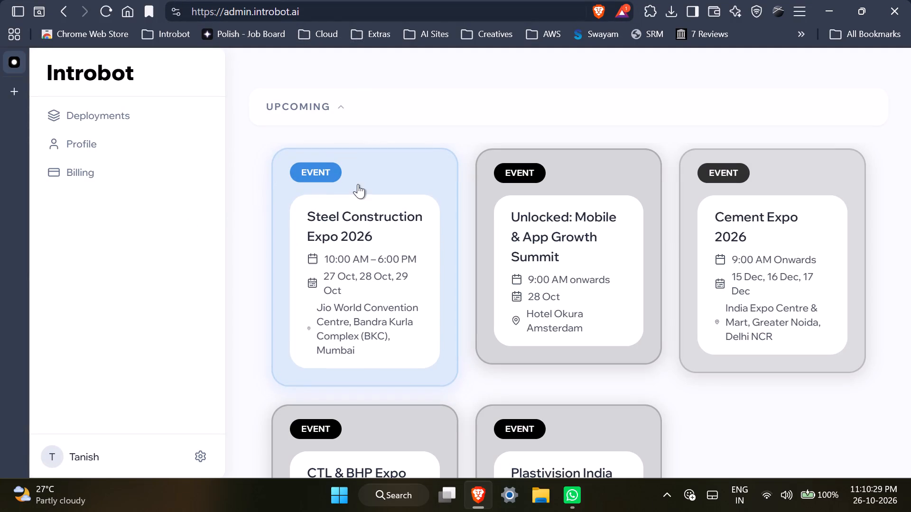
pyautogui.click(361, 189)
pyautogui.scroll(-2, 154, 223)
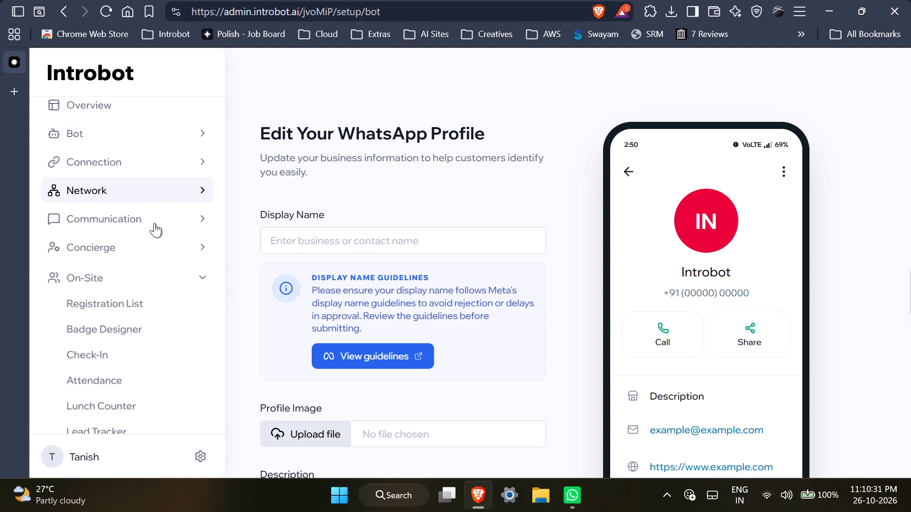
pyautogui.scroll(-1, 154, 223)
pyautogui.click(116, 337)
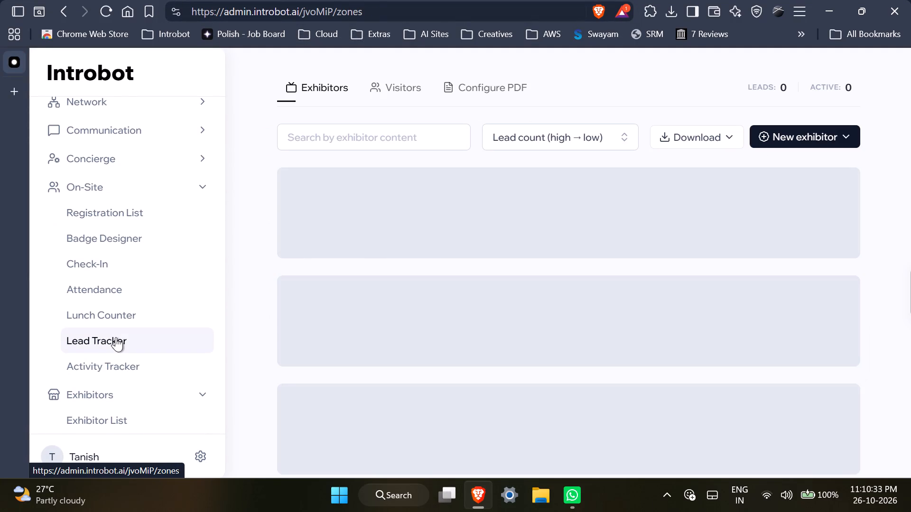
pyautogui.click(515, 87)
# Upload Steel Construction Expo.pdf from Downloads as the Lead Tracker Quick Guide template and look over its page preview.
pyautogui.click(565, 348)
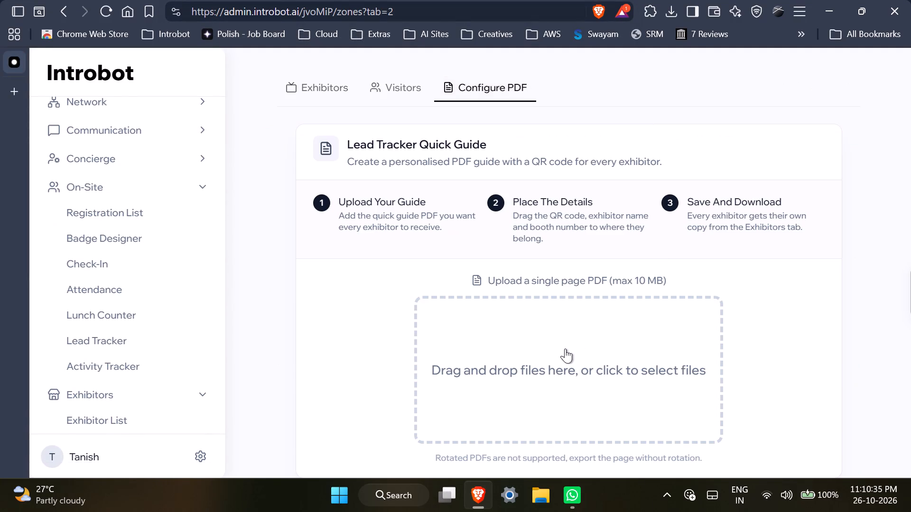
pyautogui.click(420, 130)
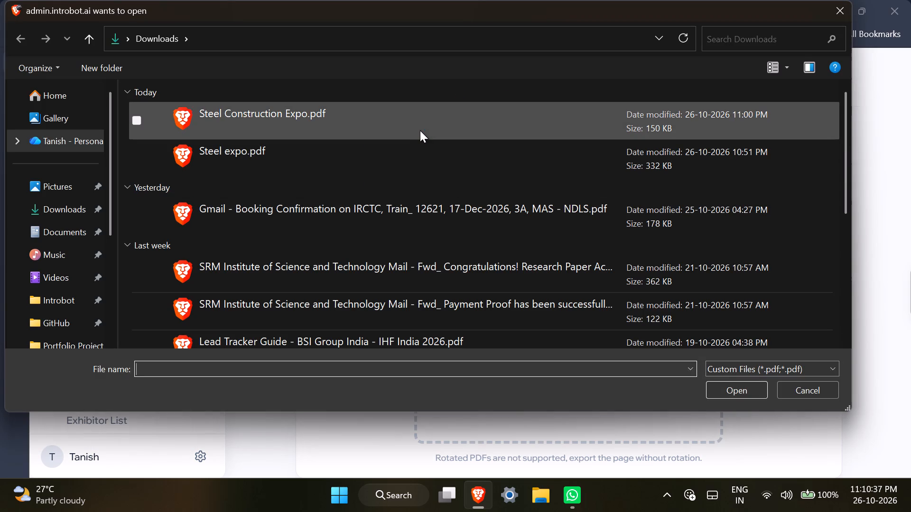
pyautogui.click(725, 388)
pyautogui.scroll(-1, 701, 246)
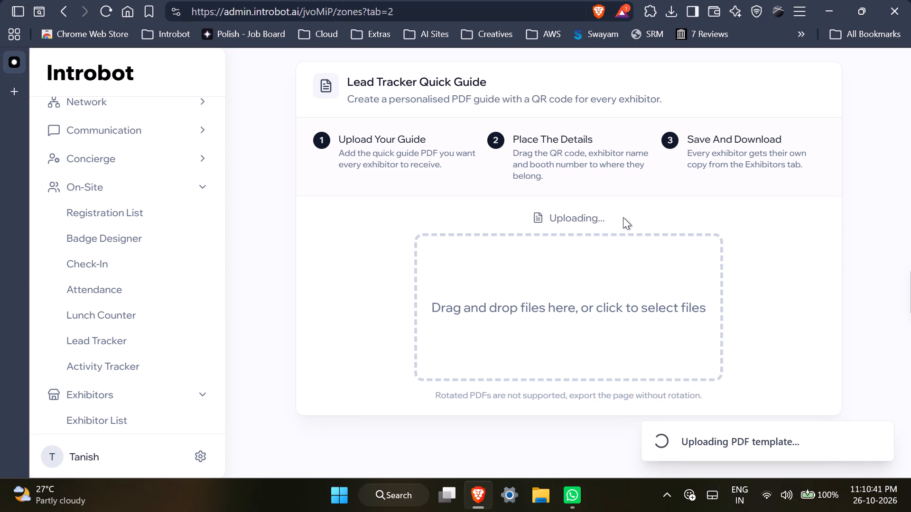
pyautogui.scroll(2, 623, 217)
pyautogui.scroll(-2, 559, 210)
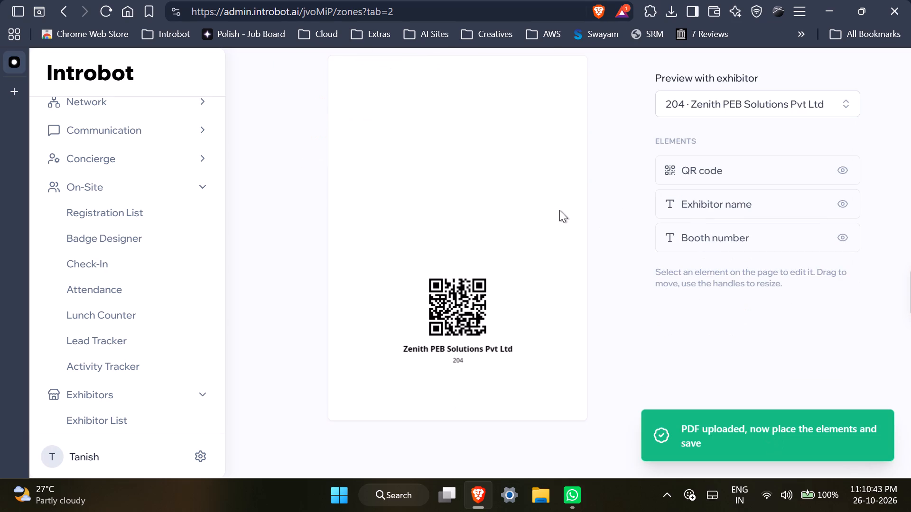
pyautogui.scroll(2, 611, 256)
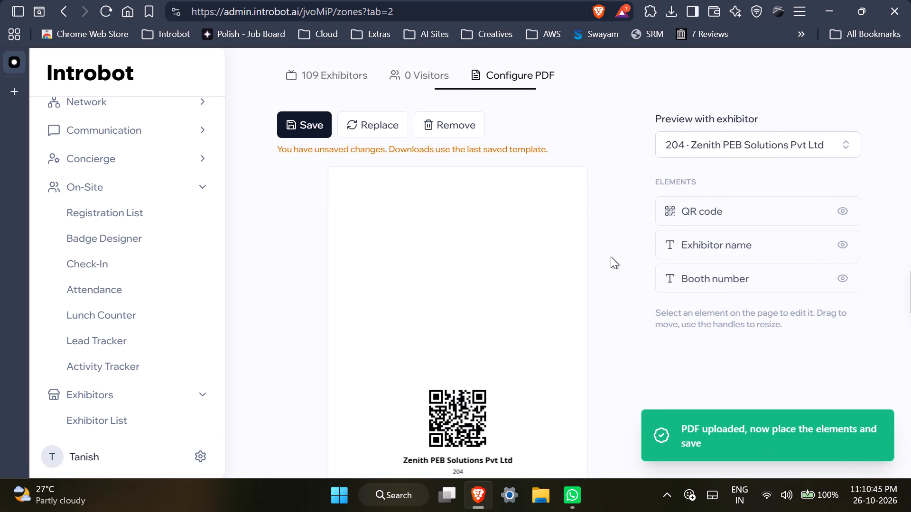
pyautogui.scroll(-1, 611, 256)
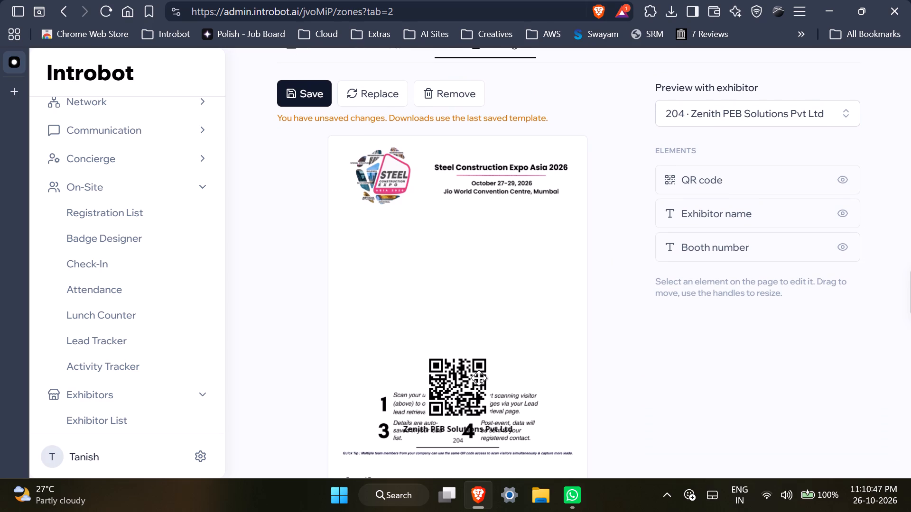
# Move the QR code above the numbered instructions and the exhibitor name beneath the page header.
pyautogui.moveTo(467, 382); pyautogui.dragTo(465, 323)
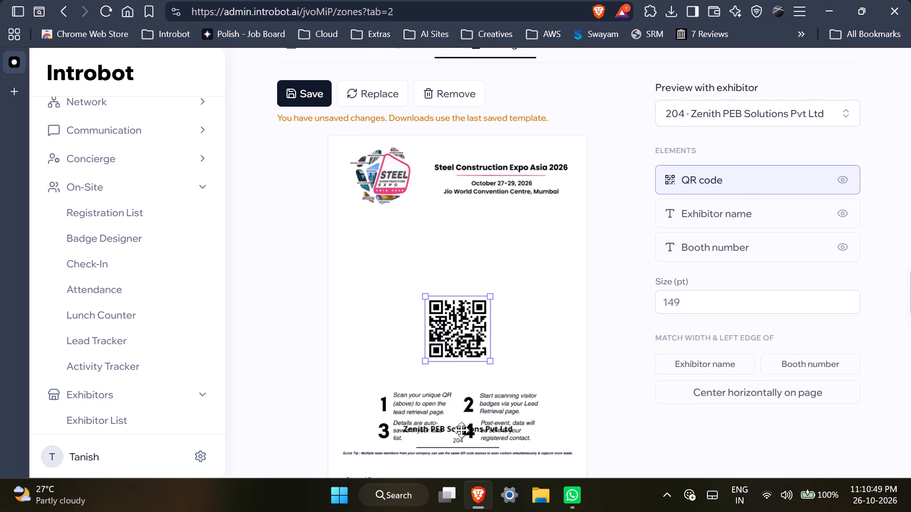
pyautogui.moveTo(461, 430); pyautogui.dragTo(457, 232)
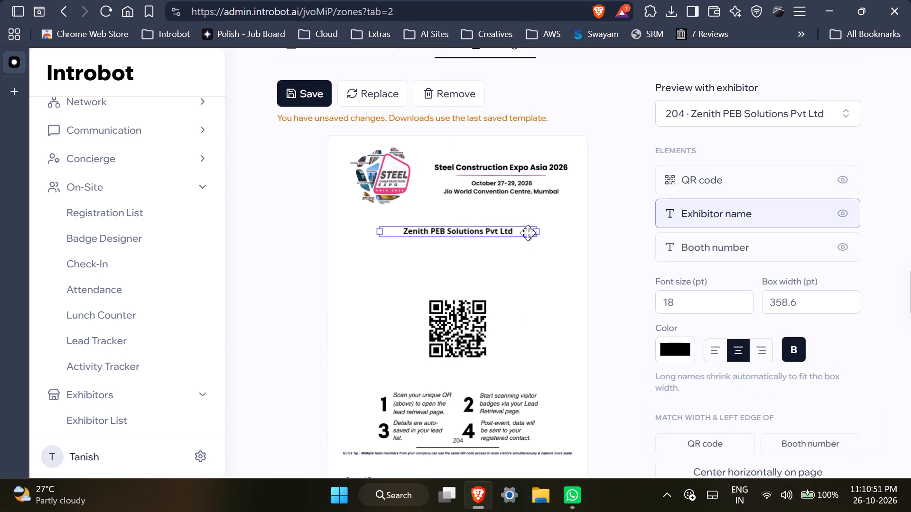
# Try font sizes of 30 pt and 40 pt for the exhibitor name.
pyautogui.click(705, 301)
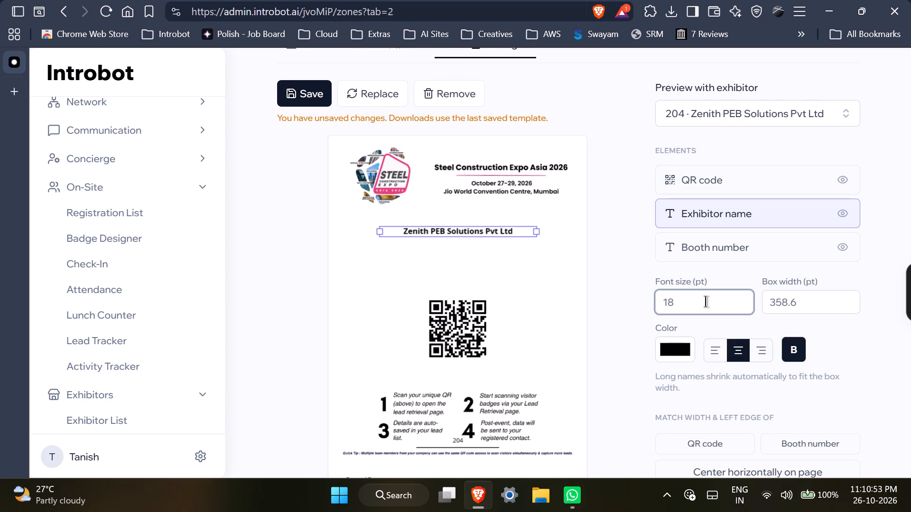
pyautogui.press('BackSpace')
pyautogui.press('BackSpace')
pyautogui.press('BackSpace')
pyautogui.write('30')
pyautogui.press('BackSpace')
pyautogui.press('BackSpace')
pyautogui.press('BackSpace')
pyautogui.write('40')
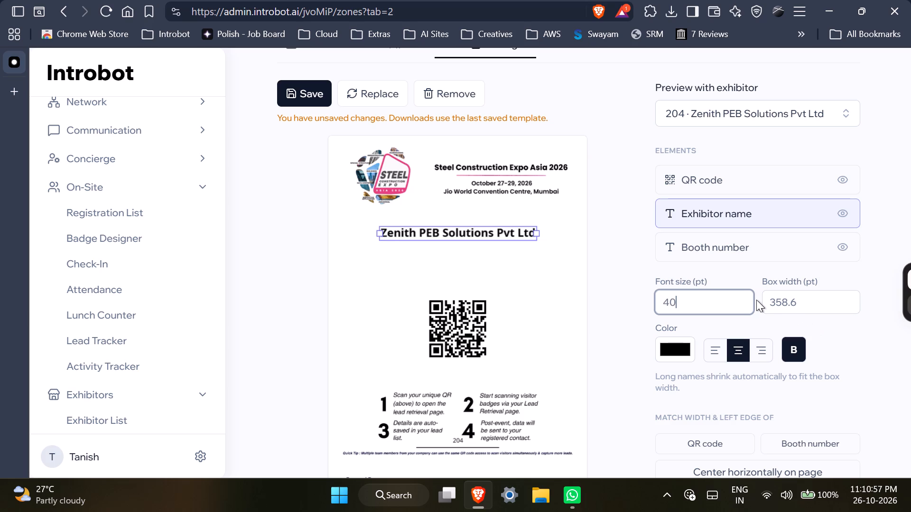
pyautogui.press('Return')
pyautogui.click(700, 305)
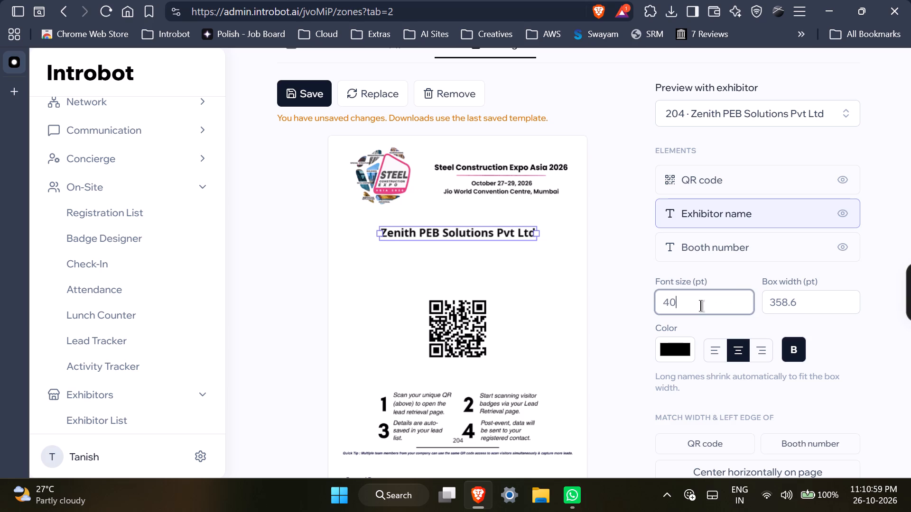
# Widen the exhibitor name box to about 495 pt and reposition it centred beneath the header.
pyautogui.moveTo(382, 233); pyautogui.dragTo(357, 232)
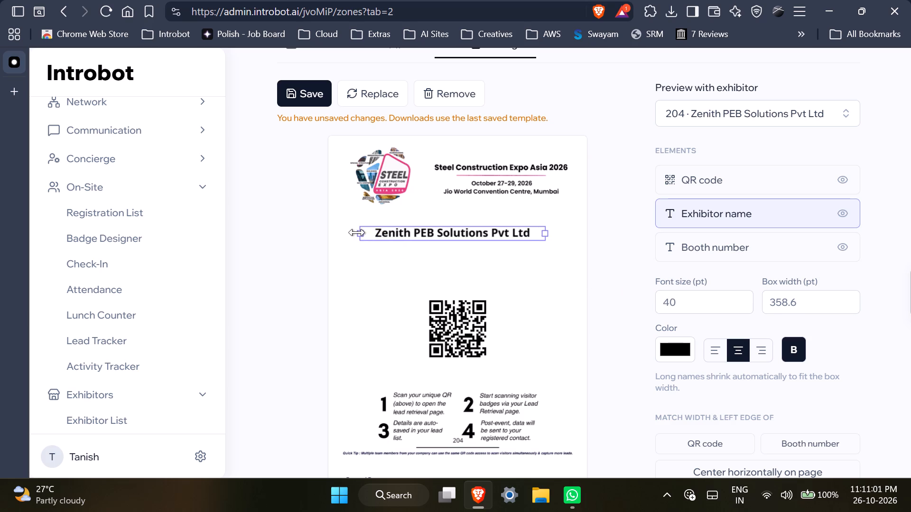
pyautogui.moveTo(357, 232); pyautogui.dragTo(339, 232)
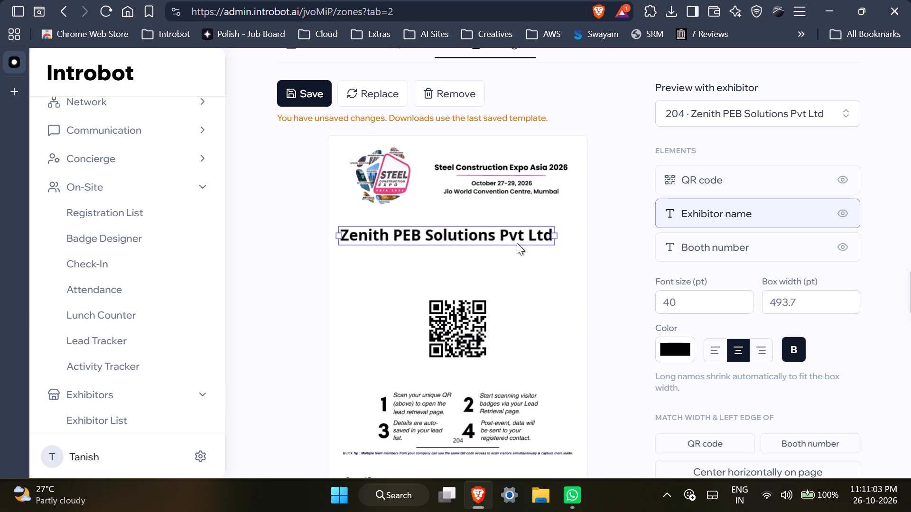
pyautogui.moveTo(502, 238); pyautogui.dragTo(515, 229)
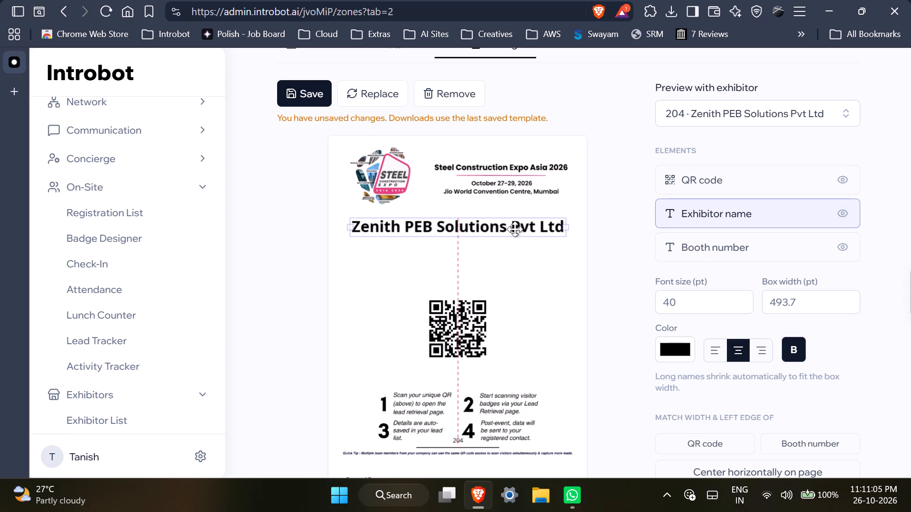
pyautogui.moveTo(515, 229); pyautogui.dragTo(515, 236)
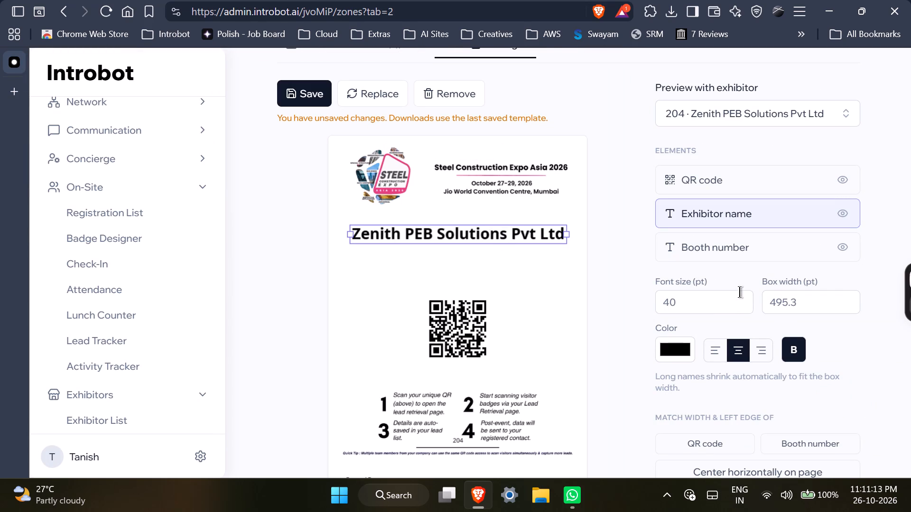
# Set the exhibitor name's font size to 35 pt.
pyautogui.click(721, 300)
pyautogui.press('BackSpace')
pyautogui.press('BackSpace')
pyautogui.press('BackSpace')
pyautogui.write('35')
pyautogui.press('Return')
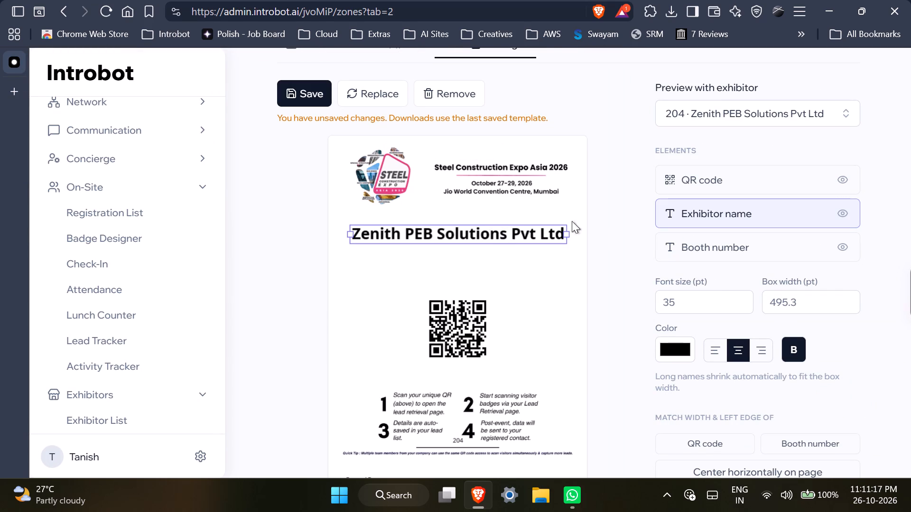
# Widen the exhibitor name box to about 528 pt and adjust its position beneath the header.
pyautogui.moveTo(568, 236); pyautogui.dragTo(568, 233)
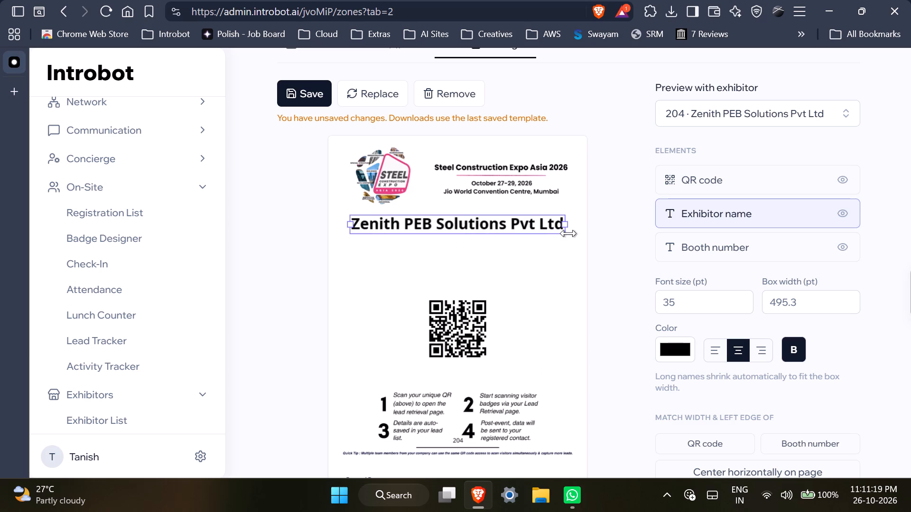
pyautogui.moveTo(568, 233); pyautogui.dragTo(576, 233)
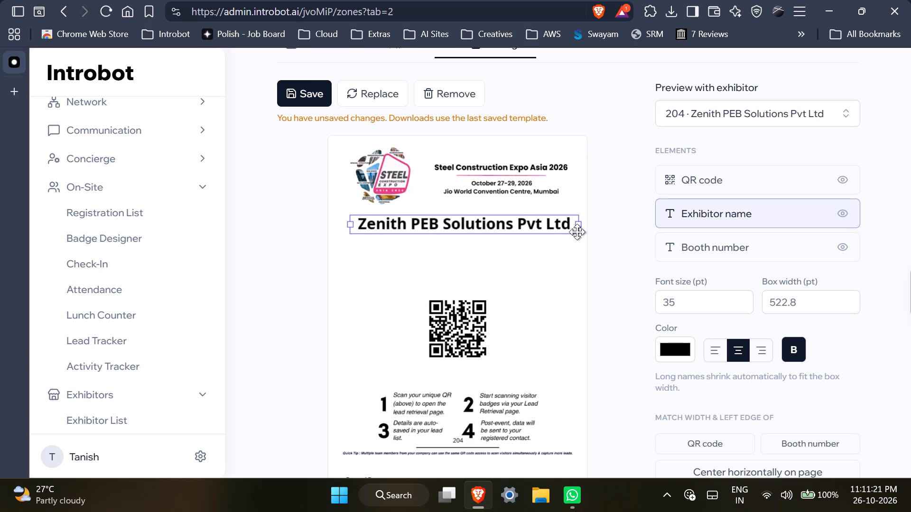
pyautogui.moveTo(577, 232); pyautogui.dragTo(558, 236)
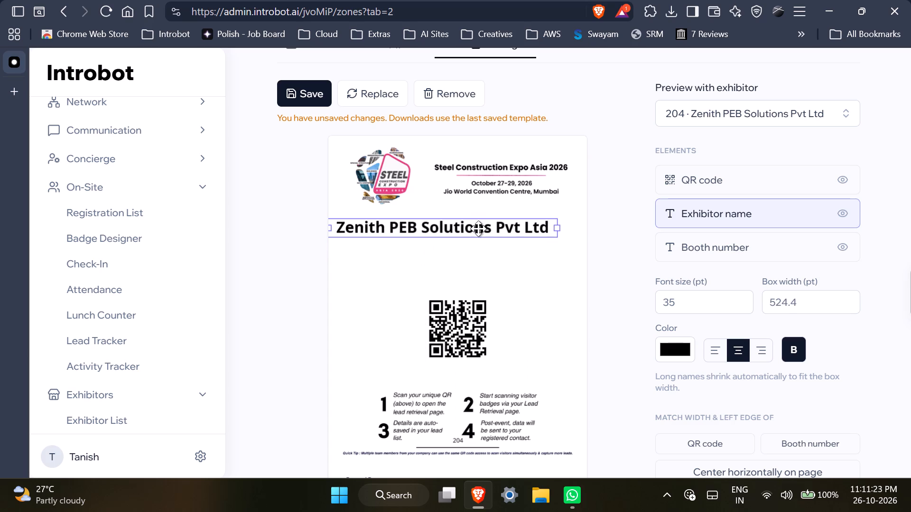
pyautogui.moveTo(478, 229); pyautogui.dragTo(500, 233)
pyautogui.click(688, 305)
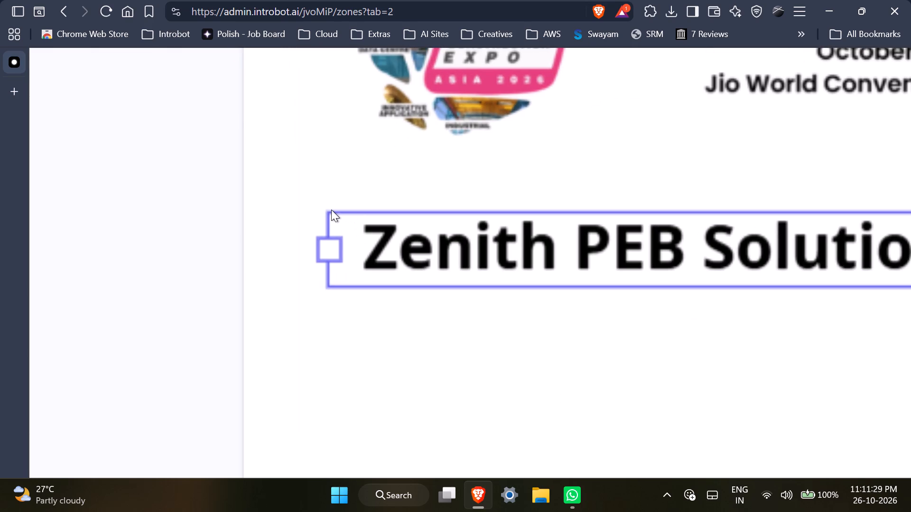
pyautogui.click(328, 216)
pyautogui.click(408, 256)
pyautogui.moveTo(403, 256); pyautogui.dragTo(350, 259)
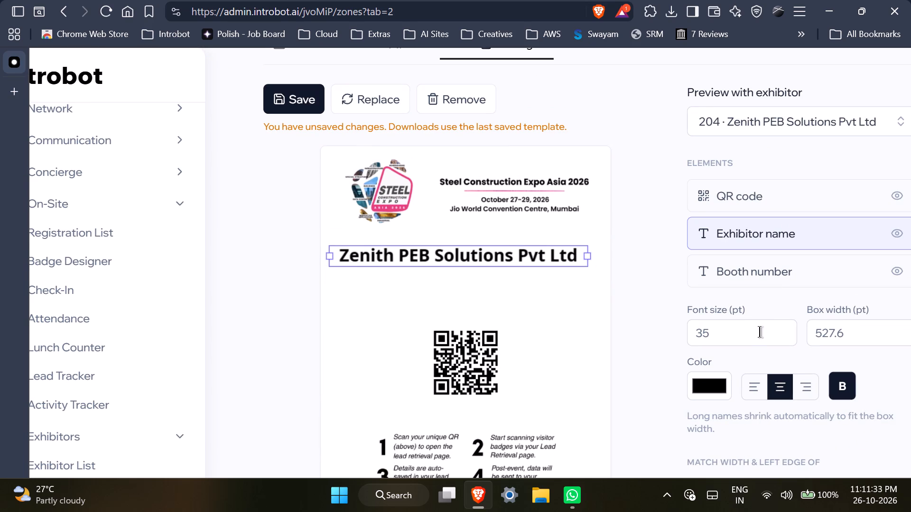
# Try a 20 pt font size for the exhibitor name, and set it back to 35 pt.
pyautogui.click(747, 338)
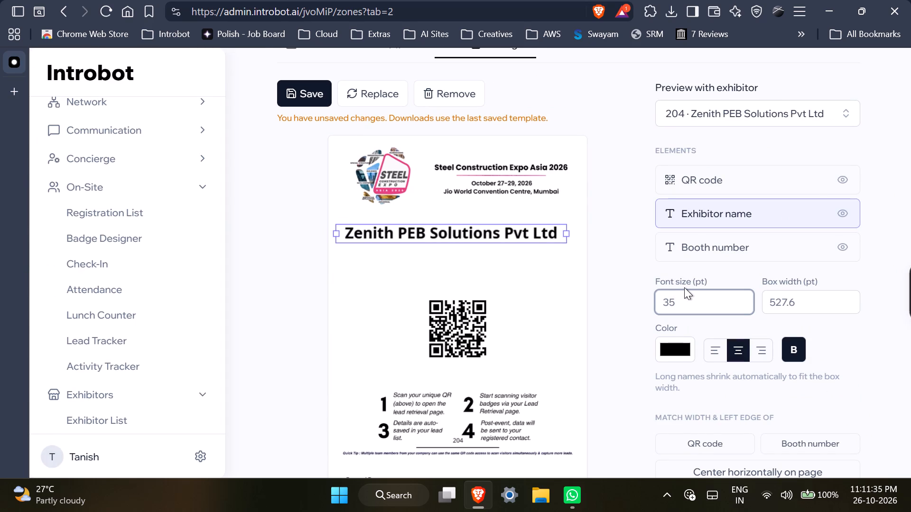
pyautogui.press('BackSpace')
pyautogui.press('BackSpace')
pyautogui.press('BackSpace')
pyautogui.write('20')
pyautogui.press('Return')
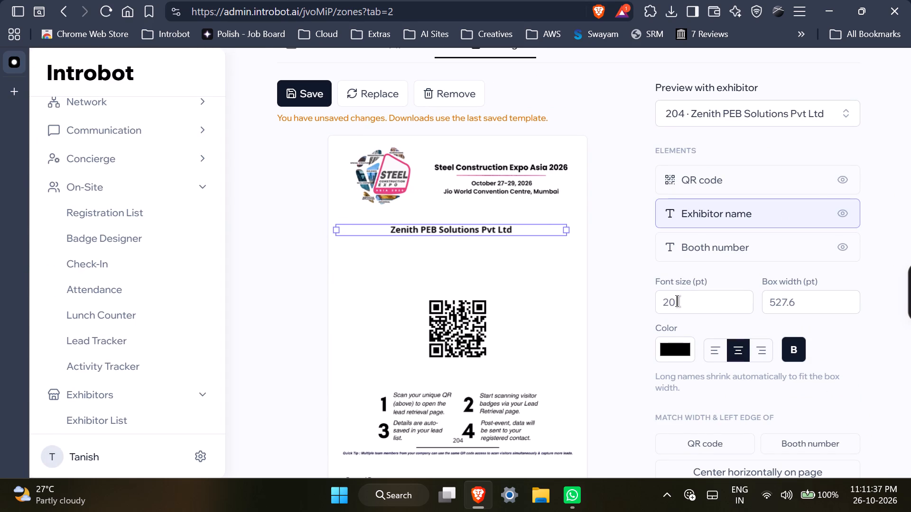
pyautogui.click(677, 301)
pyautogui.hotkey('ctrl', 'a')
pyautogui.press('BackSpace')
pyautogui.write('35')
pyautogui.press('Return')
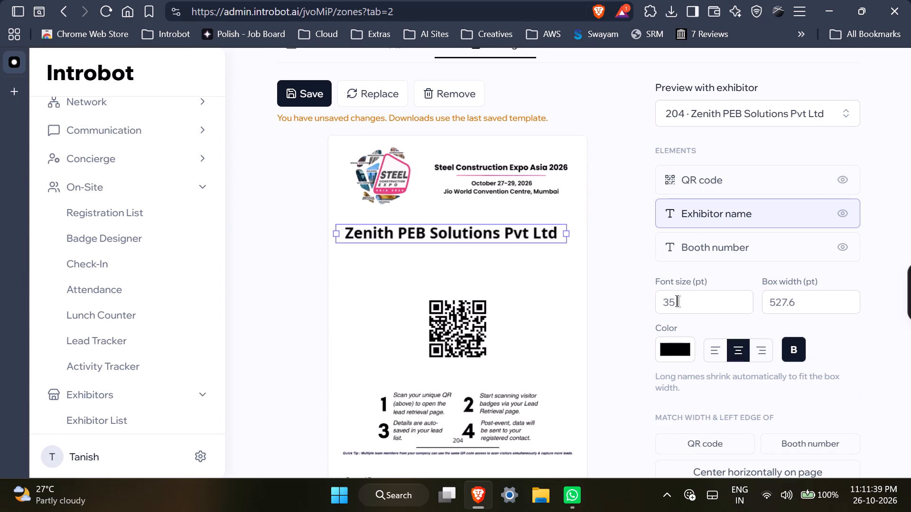
# Centre the exhibitor name horizontally on the page beneath the header.
pyautogui.moveTo(452, 233); pyautogui.dragTo(462, 233)
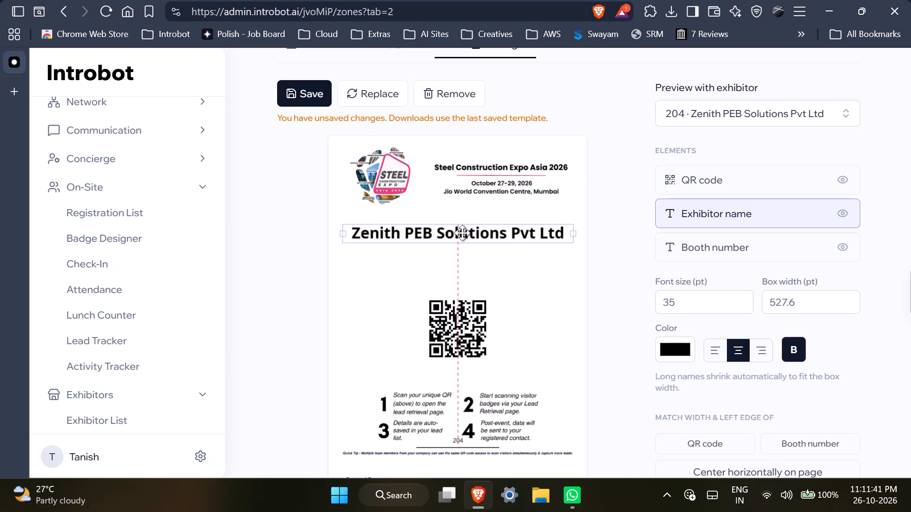
pyautogui.moveTo(462, 233); pyautogui.dragTo(460, 234)
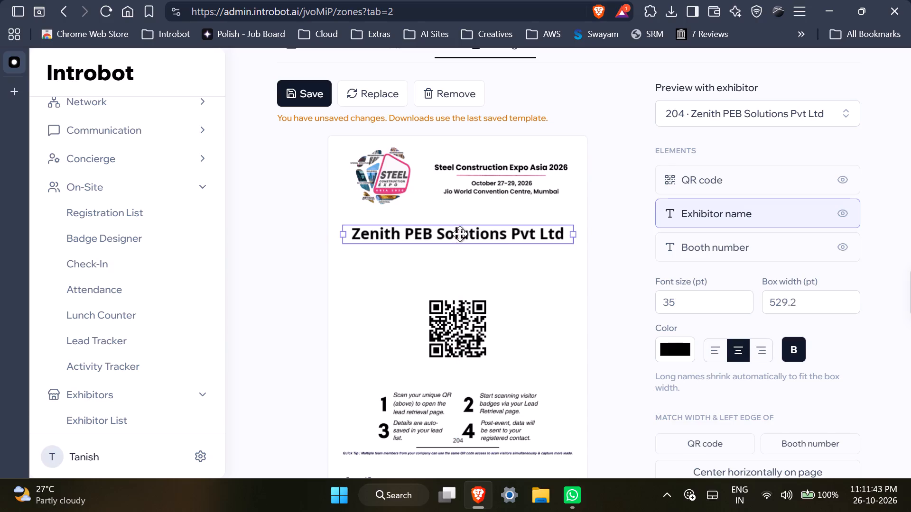
pyautogui.scroll(-1, 605, 262)
pyautogui.click(731, 450)
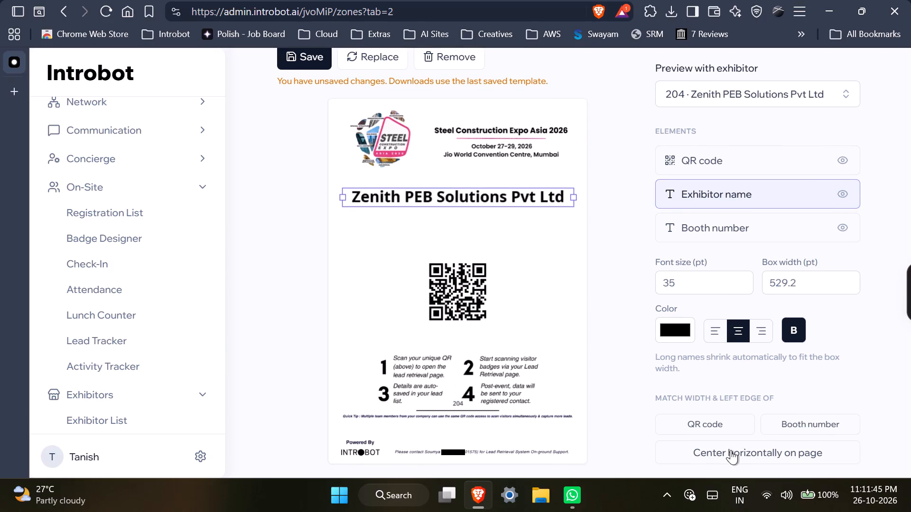
# Enlarge the QR code to about 261 pt and centre it horizontally between the exhibitor name and the instructions.
pyautogui.click(468, 301)
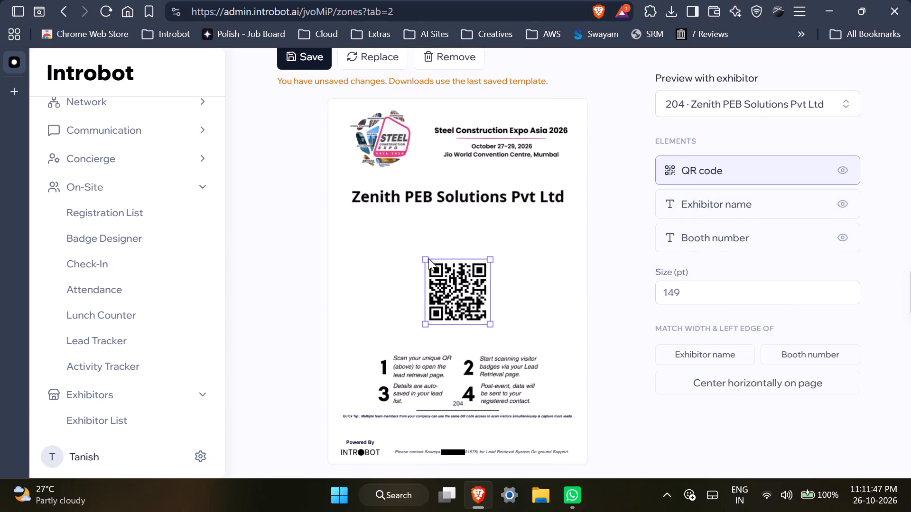
pyautogui.moveTo(423, 258); pyautogui.dragTo(352, 225)
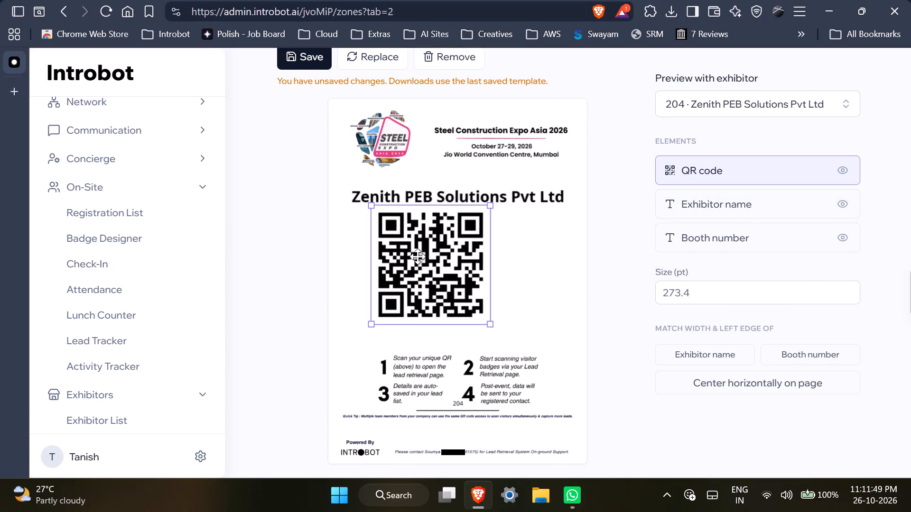
pyautogui.moveTo(418, 256); pyautogui.dragTo(446, 272)
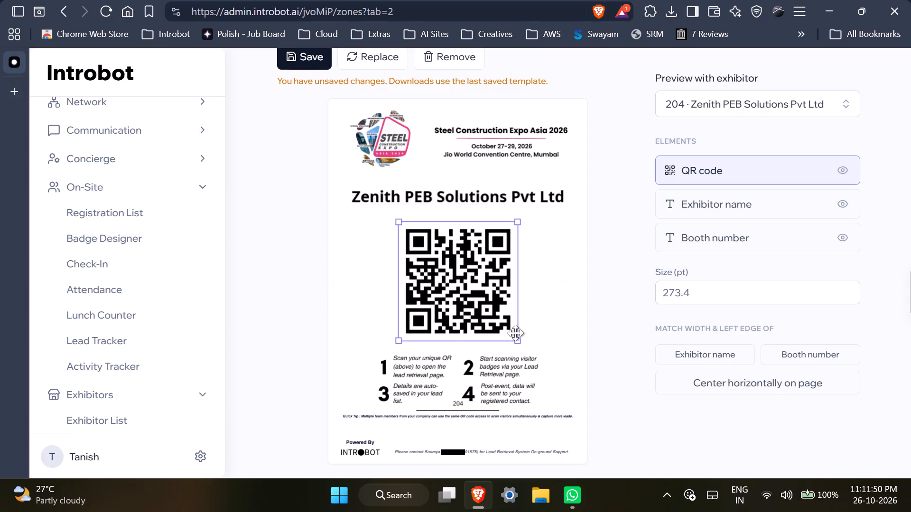
pyautogui.moveTo(519, 343); pyautogui.dragTo(503, 323)
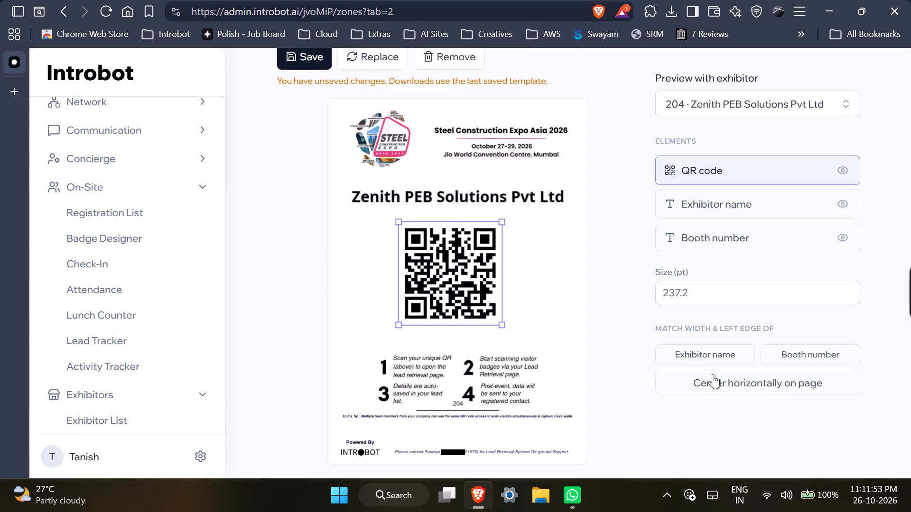
pyautogui.click(723, 382)
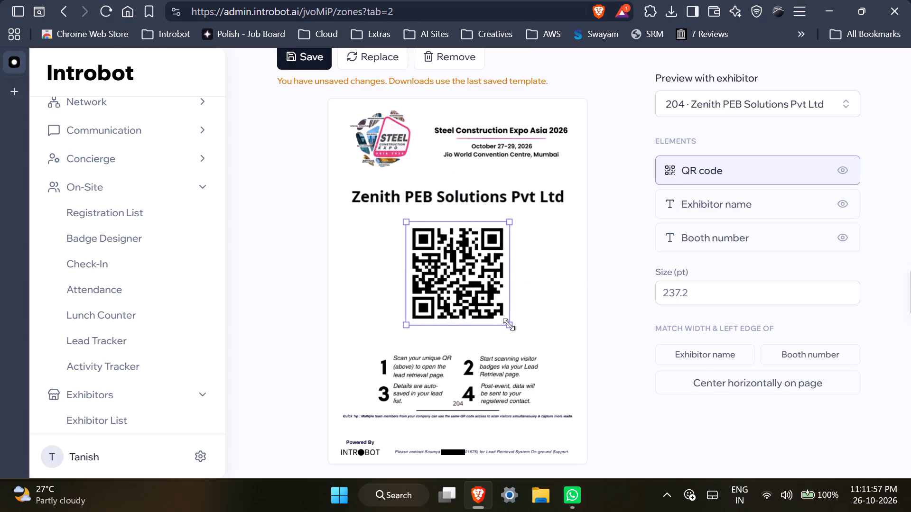
pyautogui.moveTo(509, 324); pyautogui.dragTo(521, 334)
pyautogui.click(754, 389)
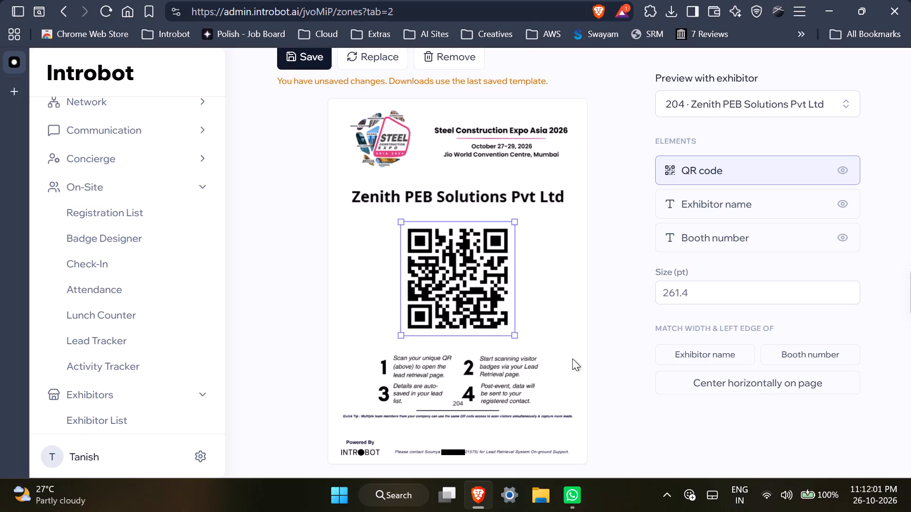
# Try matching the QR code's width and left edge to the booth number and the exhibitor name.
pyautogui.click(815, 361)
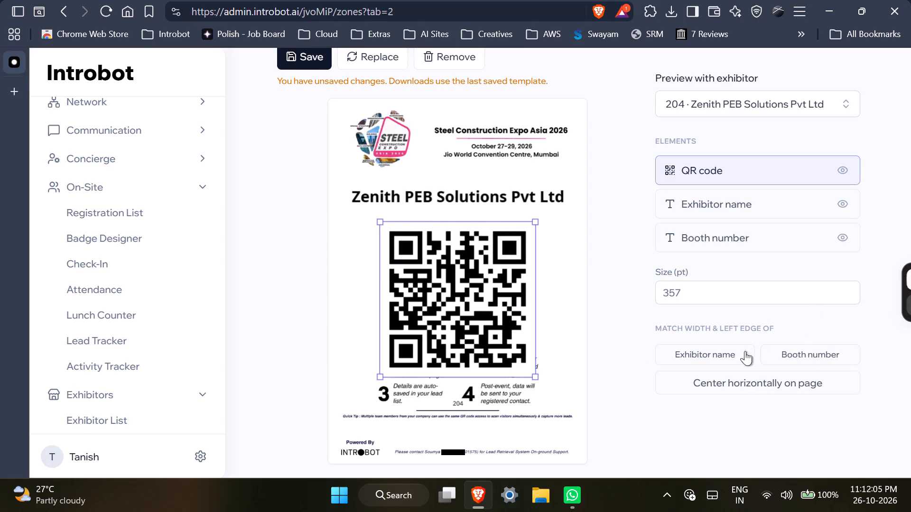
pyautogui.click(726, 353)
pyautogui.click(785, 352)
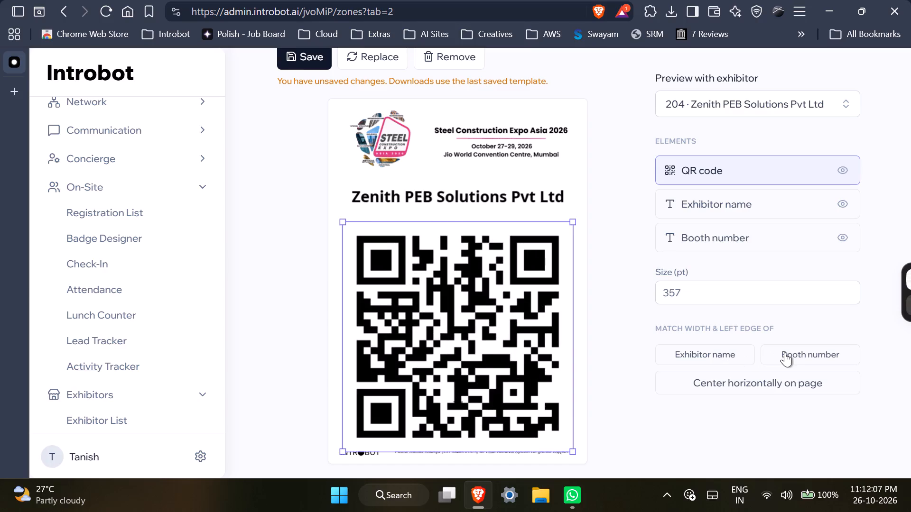
# Resize the QR code to about 286 pt and centre it horizontally just above the numbered instructions.
pyautogui.moveTo(536, 377); pyautogui.dragTo(517, 353)
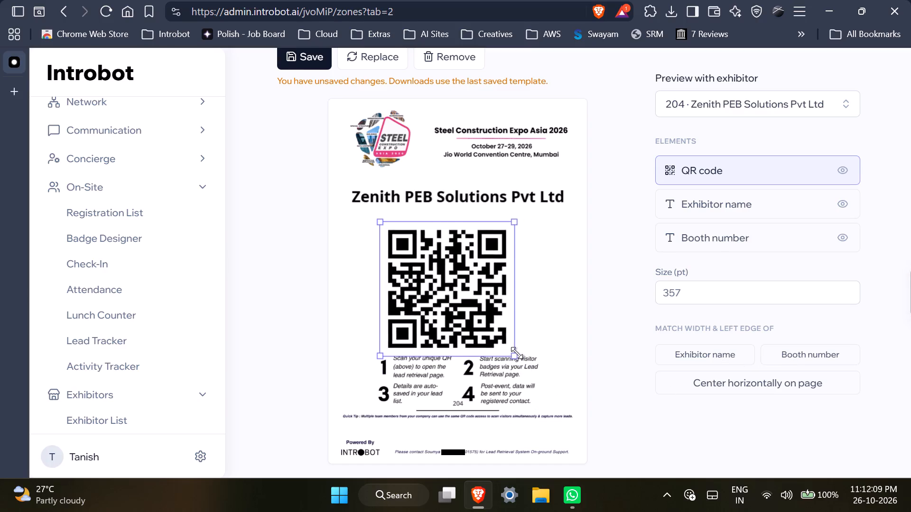
pyautogui.moveTo(517, 353); pyautogui.dragTo(509, 342)
pyautogui.moveTo(459, 292); pyautogui.dragTo(476, 287)
pyautogui.click(749, 374)
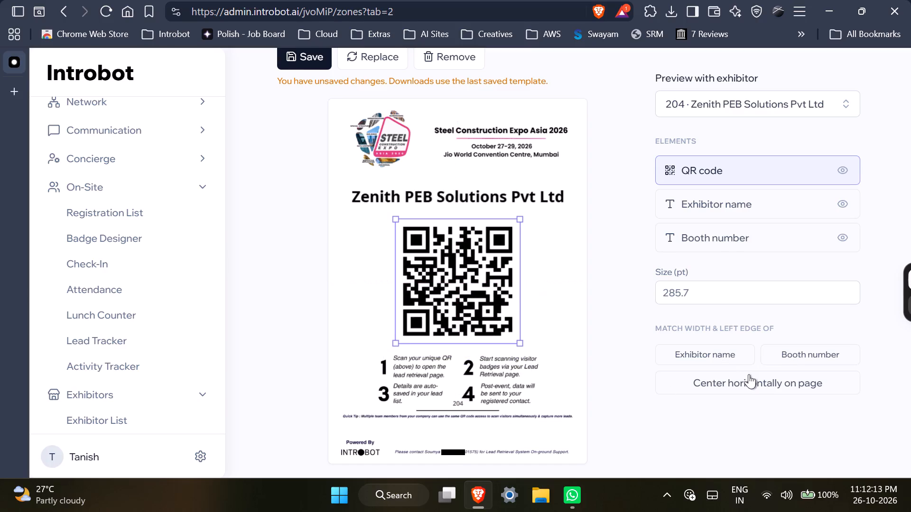
# Hide the booth number element on the page template.
pyautogui.click(847, 238)
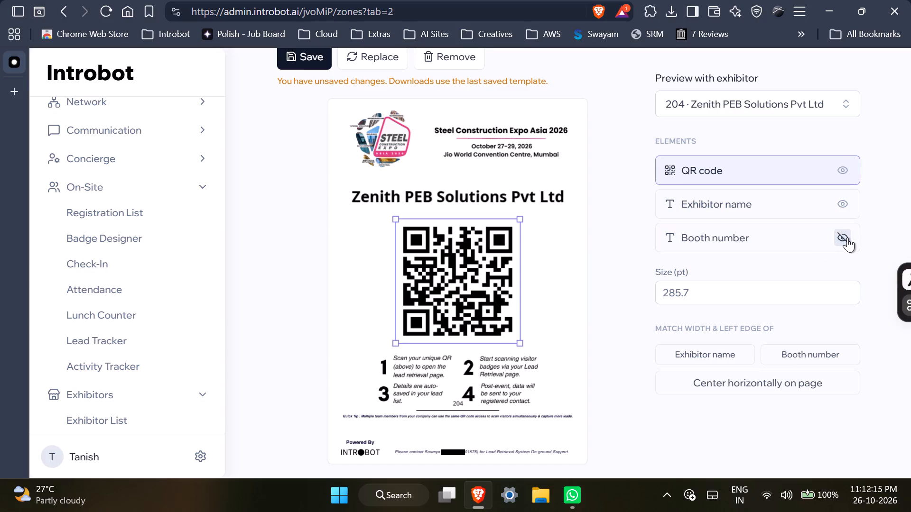
pyautogui.click(632, 324)
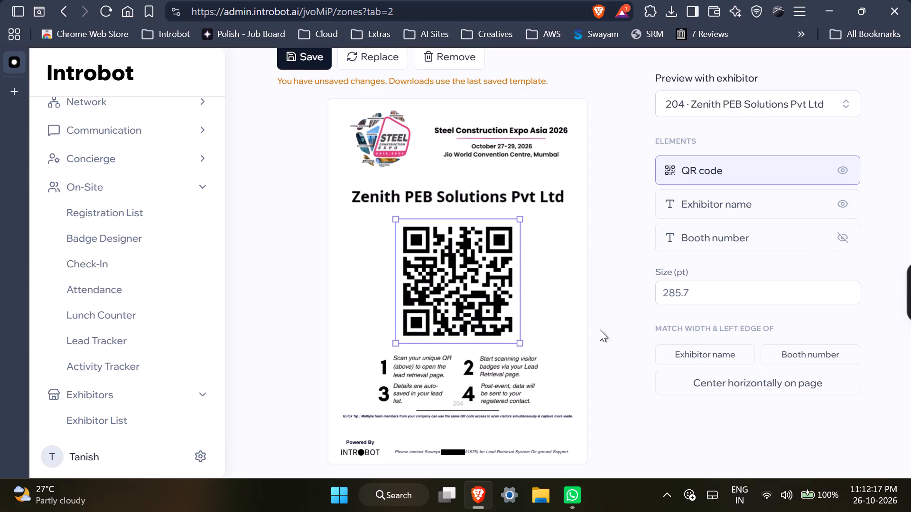
# Shrink the QR code to about 257 pt and centre it horizontally between the exhibitor name and the numbered instructions.
pyautogui.moveTo(518, 341); pyautogui.dragTo(506, 331)
pyautogui.moveTo(466, 283); pyautogui.dragTo(475, 285)
pyautogui.click(786, 382)
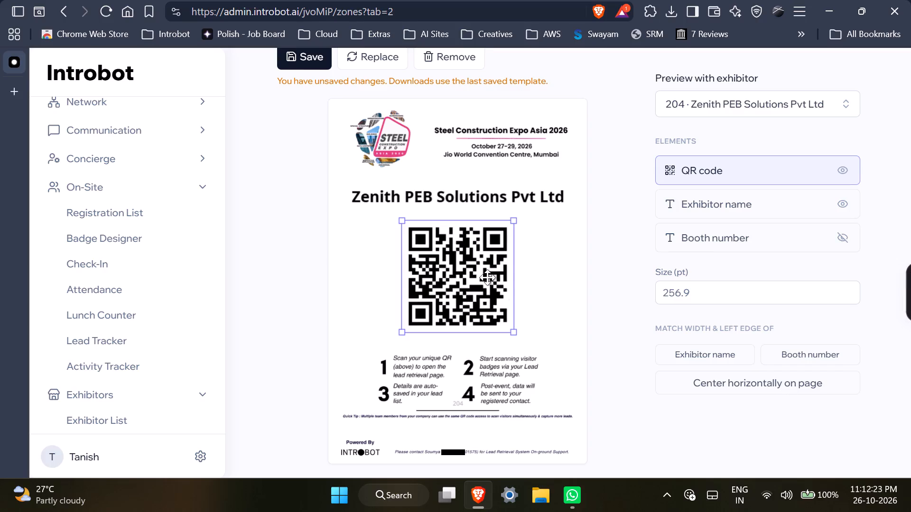
# Centre the exhibitor name horizontally on the page and deselect it.
pyautogui.click(496, 201)
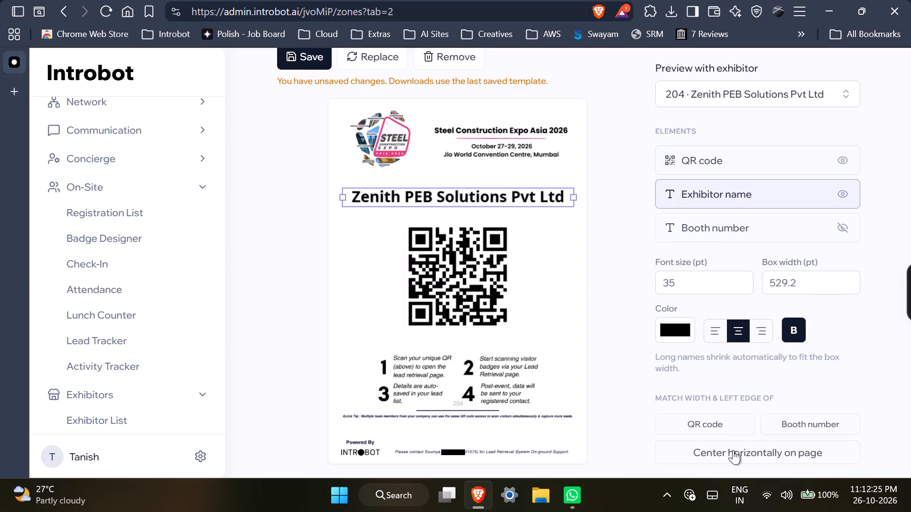
pyautogui.click(733, 450)
pyautogui.click(599, 236)
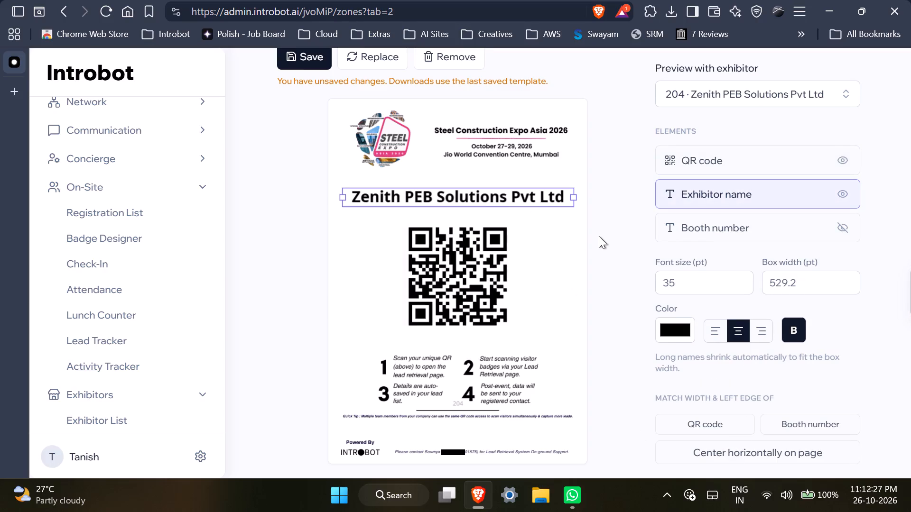
pyautogui.click(565, 253)
# Check the rest of the page layout and save the PDF template.
pyautogui.scroll(-4, 607, 245)
pyautogui.scroll(4, 607, 245)
pyautogui.click(320, 146)
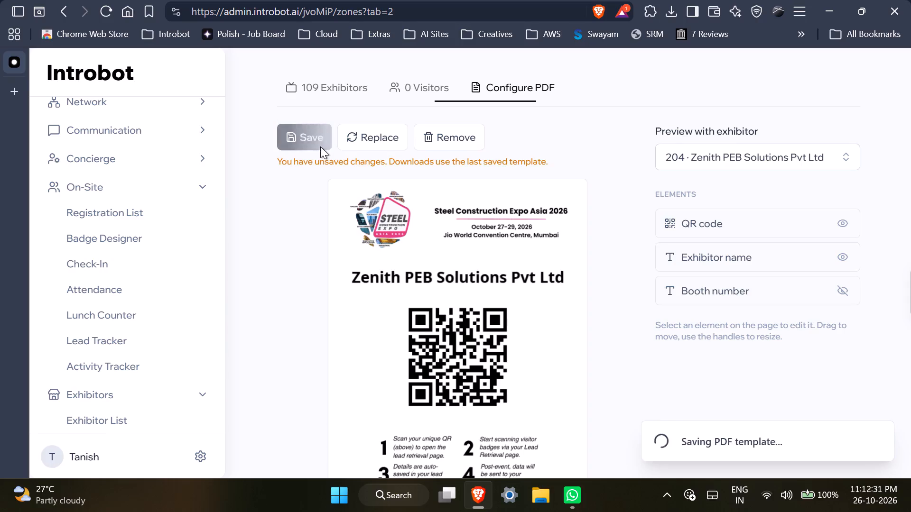
# Download the lead tracker guide PDF for the Introbot exhibitor from the exhibitors list.
pyautogui.click(329, 91)
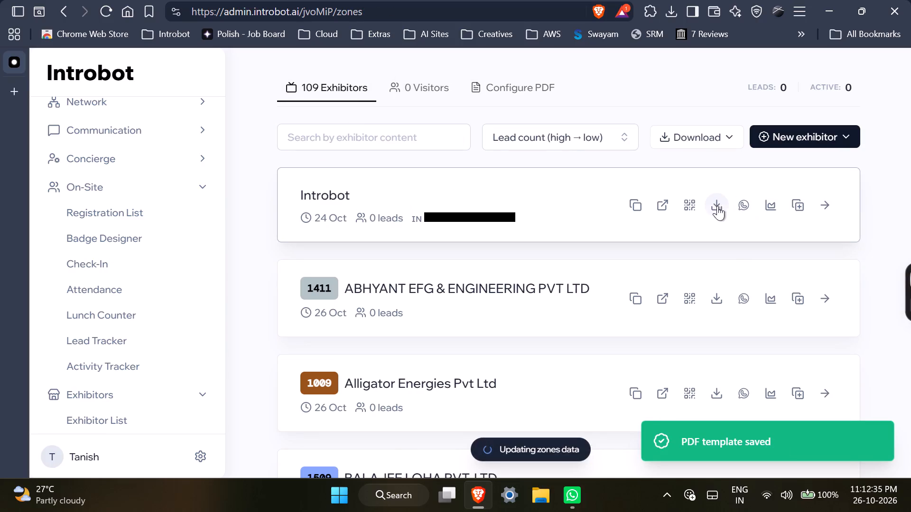
pyautogui.click(717, 206)
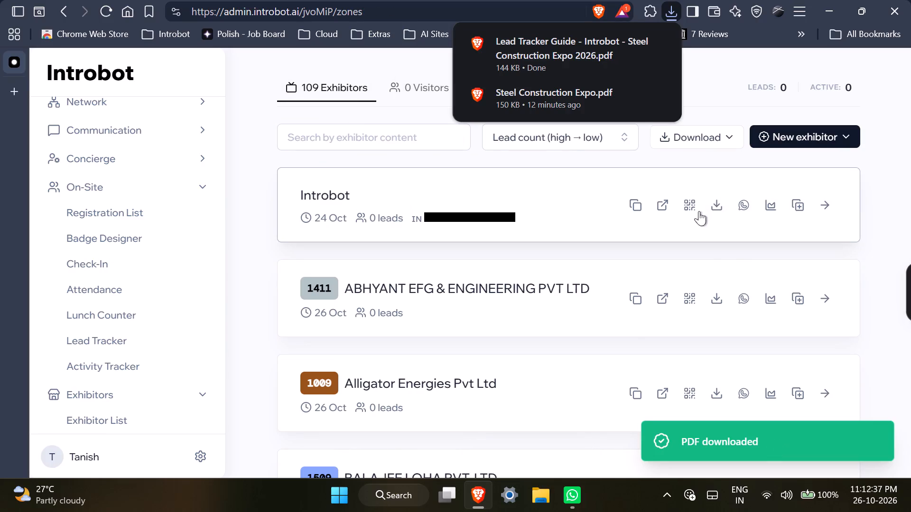
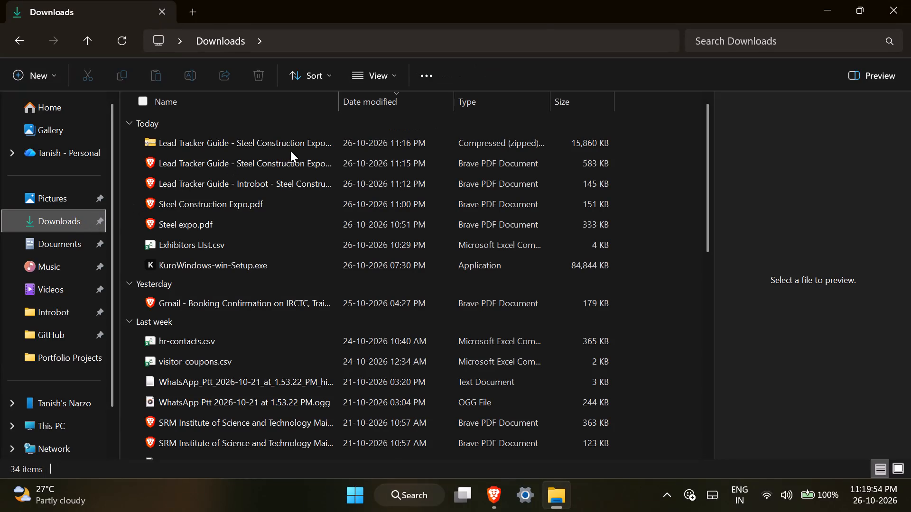
pyautogui.doubleClick(223, 223)
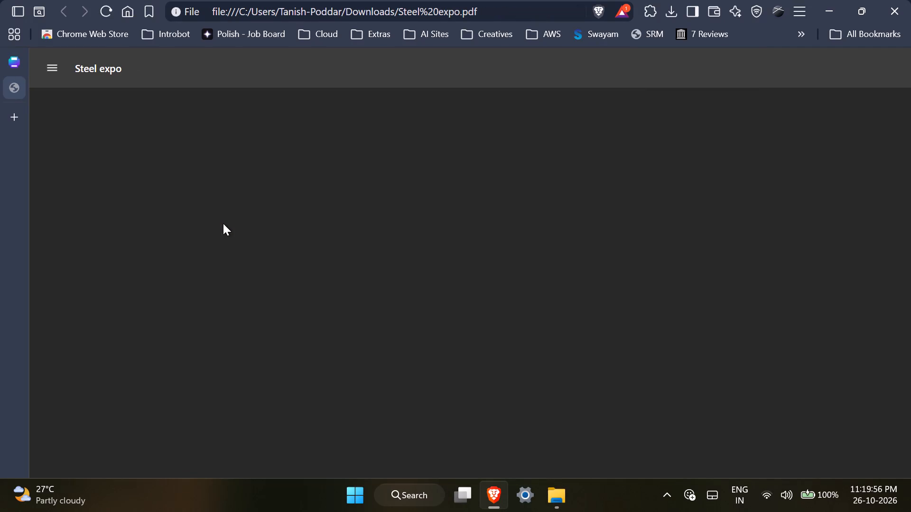
pyautogui.scroll(-1, 498, 234)
pyautogui.moveTo(279, 185); pyautogui.dragTo(546, 333)
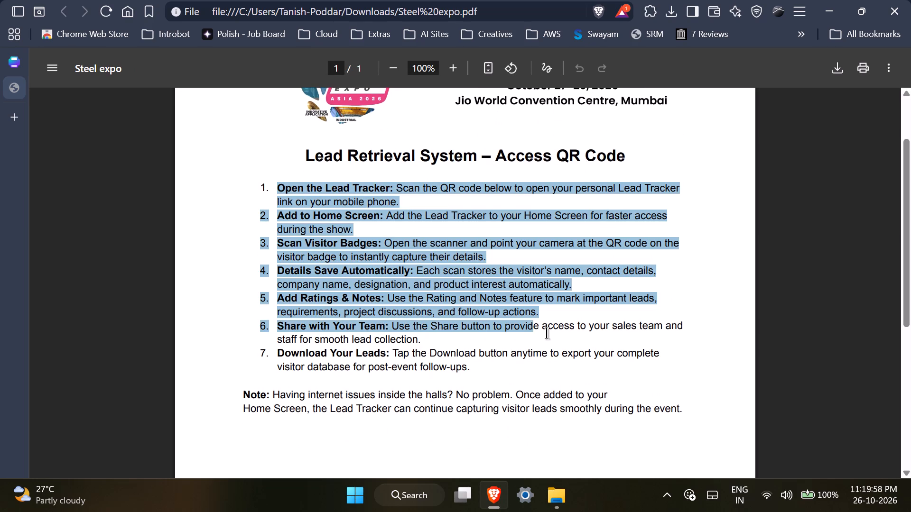
pyautogui.moveTo(546, 333); pyautogui.dragTo(532, 390)
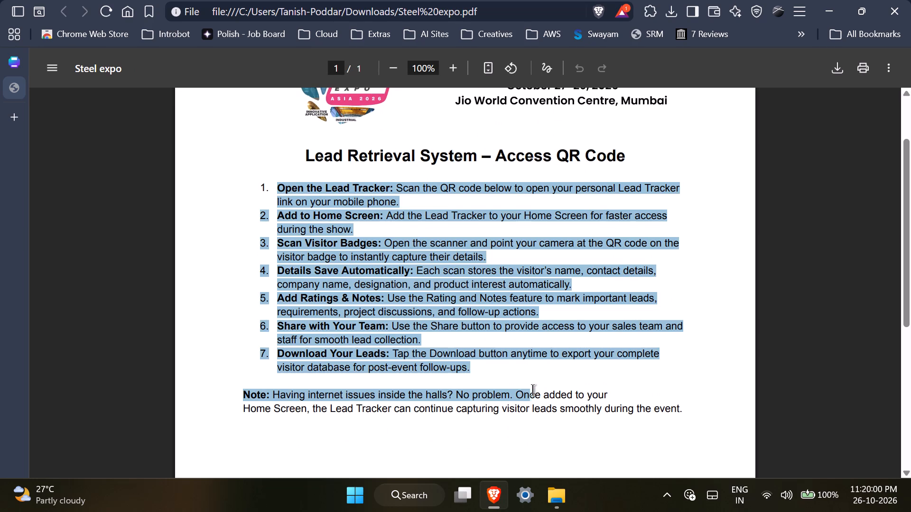
pyautogui.moveTo(532, 390); pyautogui.dragTo(473, 364)
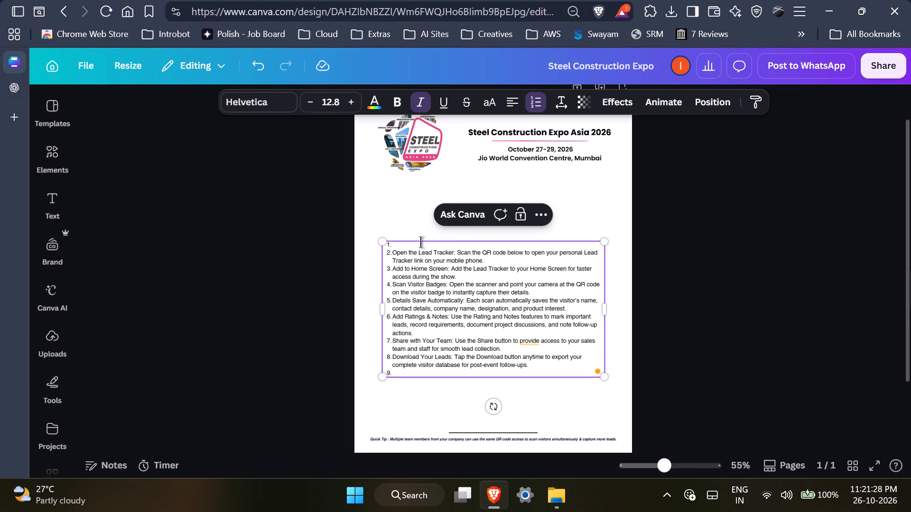
# Delete the empty first and last items of the numbered list and dismiss the writing suggestion.
pyautogui.click(420, 242)
pyautogui.press('BackSpace')
pyautogui.press('Delete')
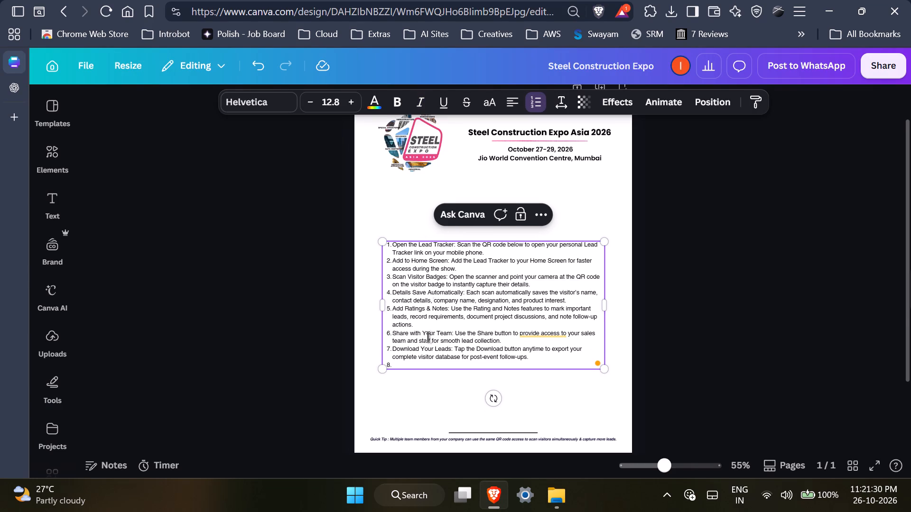
pyautogui.click(405, 367)
pyautogui.press('BackSpace')
pyautogui.press('BackSpace')
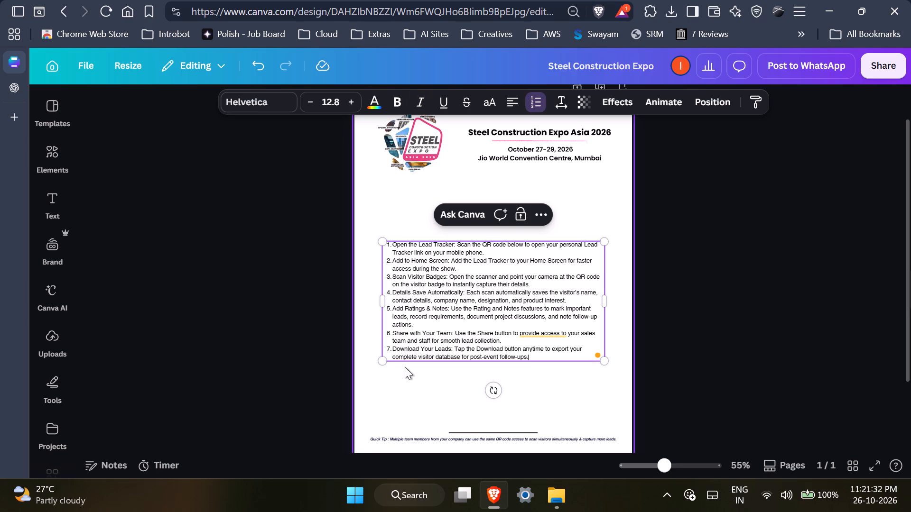
pyautogui.click(596, 304)
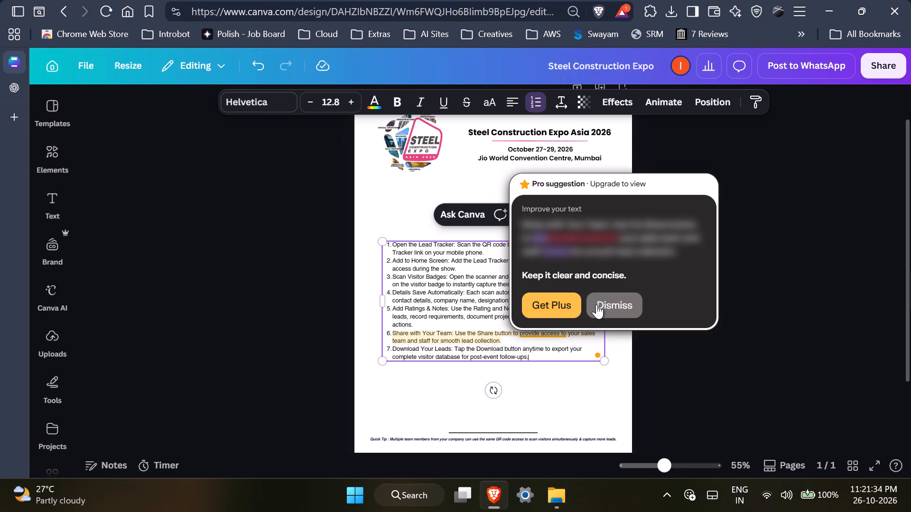
# Justify the whole instruction text.
pyautogui.click(567, 302)
pyautogui.hotkey('ctrl', 'a')
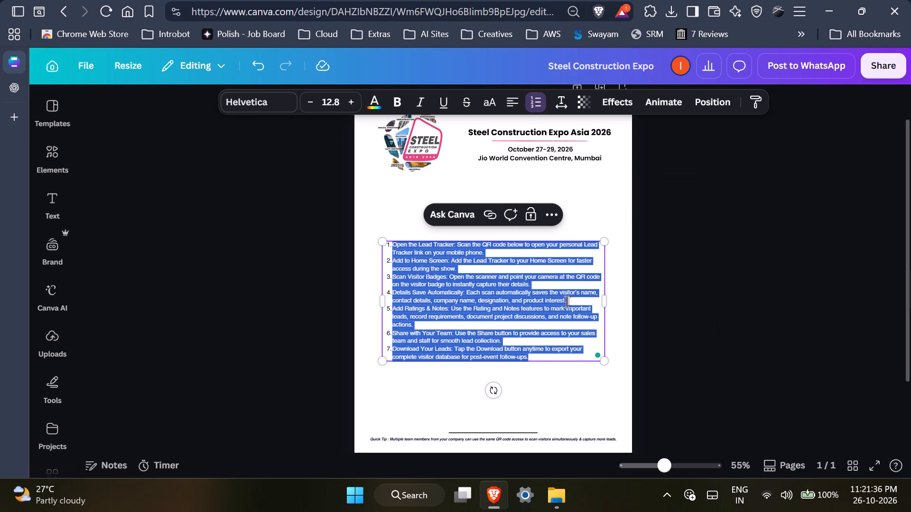
pyautogui.click(514, 107)
pyautogui.click(514, 107)
pyautogui.click(514, 107)
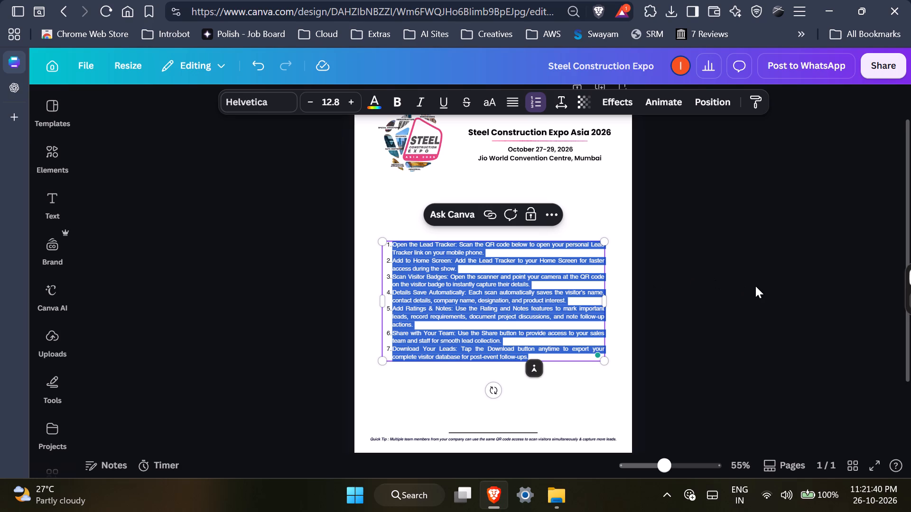
# Widen the instruction box slightly on its left side and move it slightly lower on the page.
pyautogui.moveTo(382, 300); pyautogui.dragTo(371, 299)
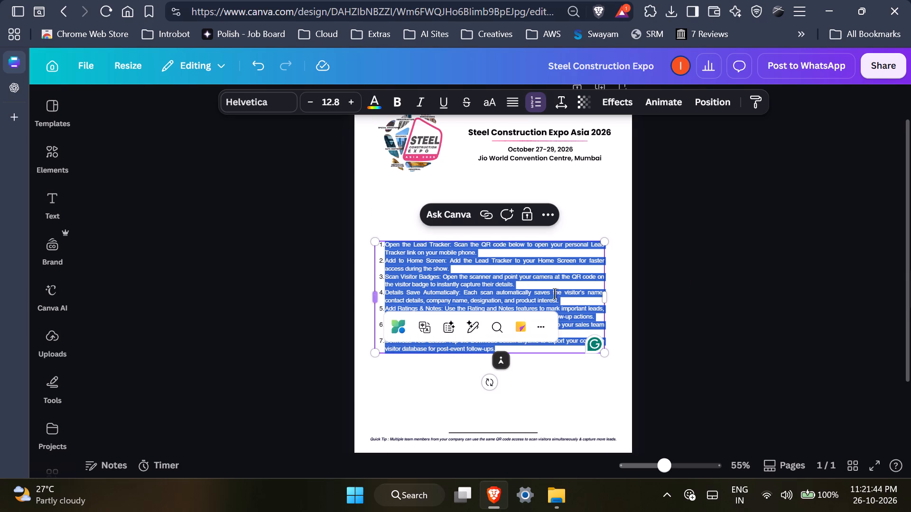
pyautogui.click(744, 305)
pyautogui.click(551, 306)
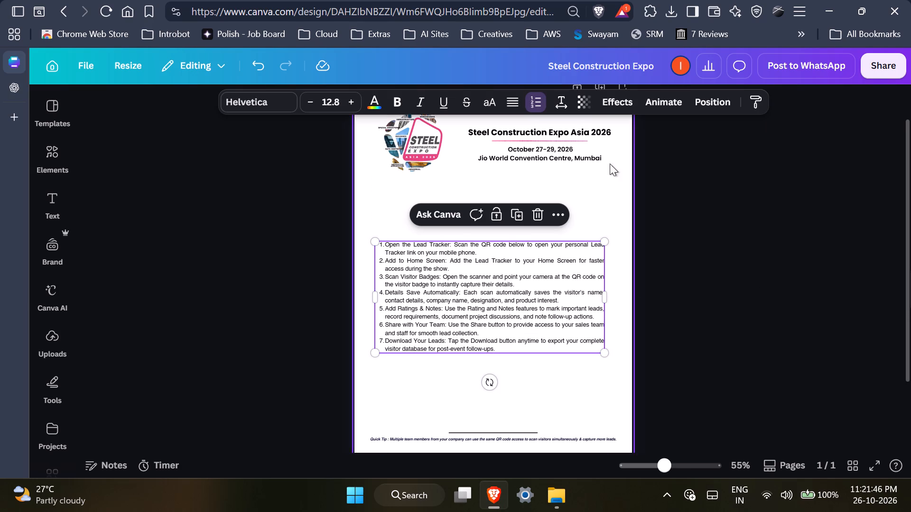
pyautogui.moveTo(523, 307); pyautogui.dragTo(524, 326)
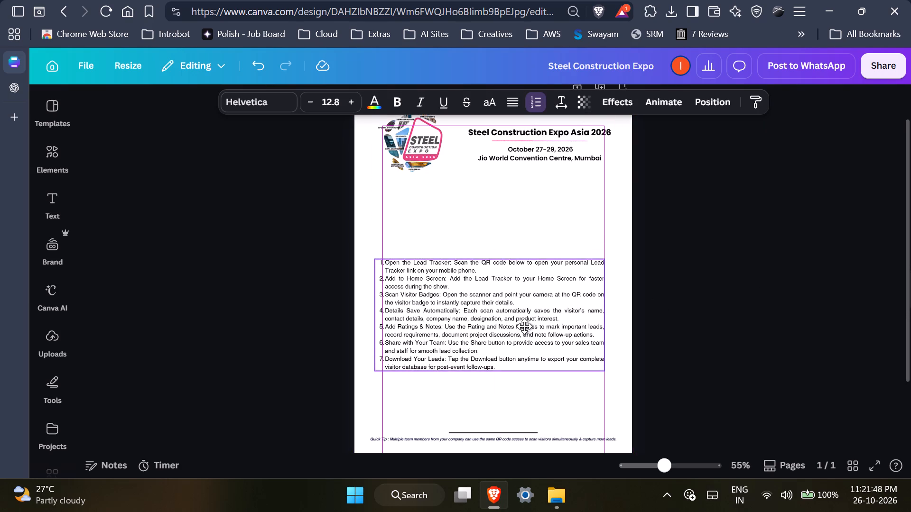
pyautogui.moveTo(524, 326); pyautogui.dragTo(525, 314)
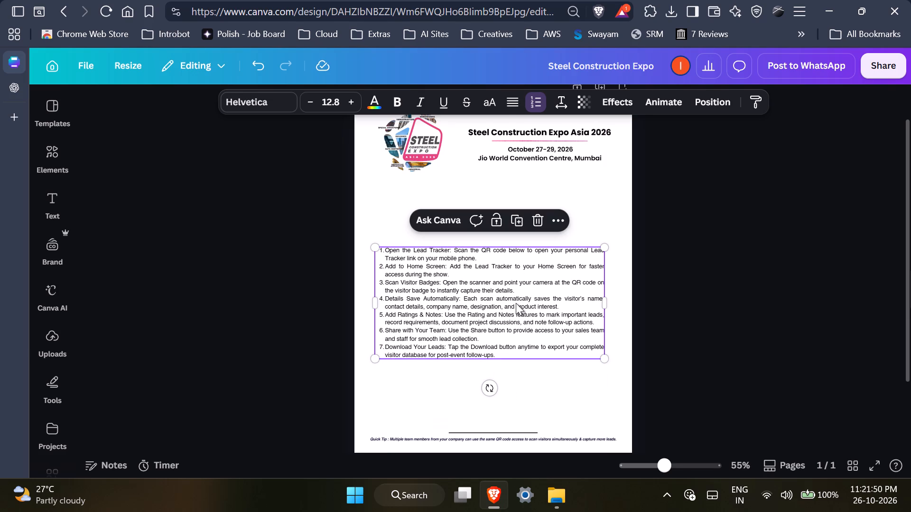
# Close ChatGPT, reopen the Steel expo PDF from the browsing history and examine its formatting, and return to the Canva design.
pyautogui.hotkey('ctrl', 'Tab')
pyautogui.hotkey('ctrl', 'w')
pyautogui.hotkey('ctrl', 'h')
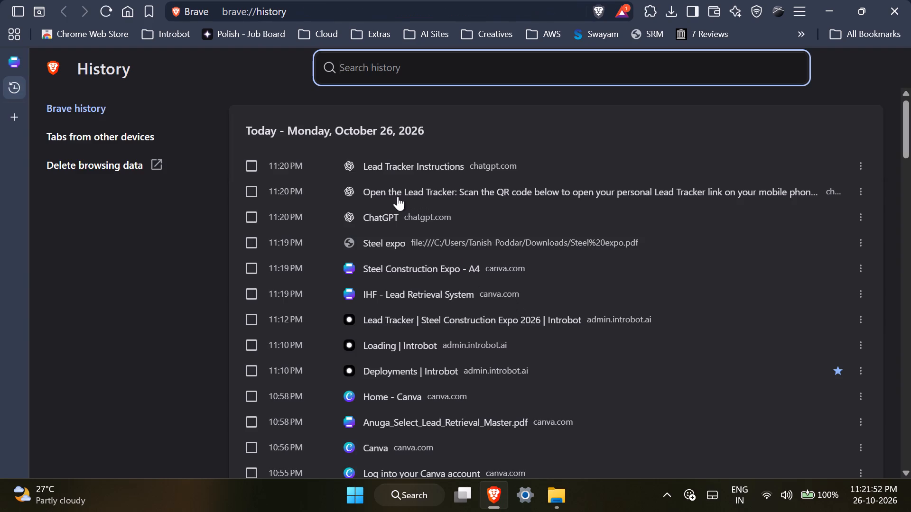
pyautogui.click(381, 238)
pyautogui.scroll(-1, 488, 246)
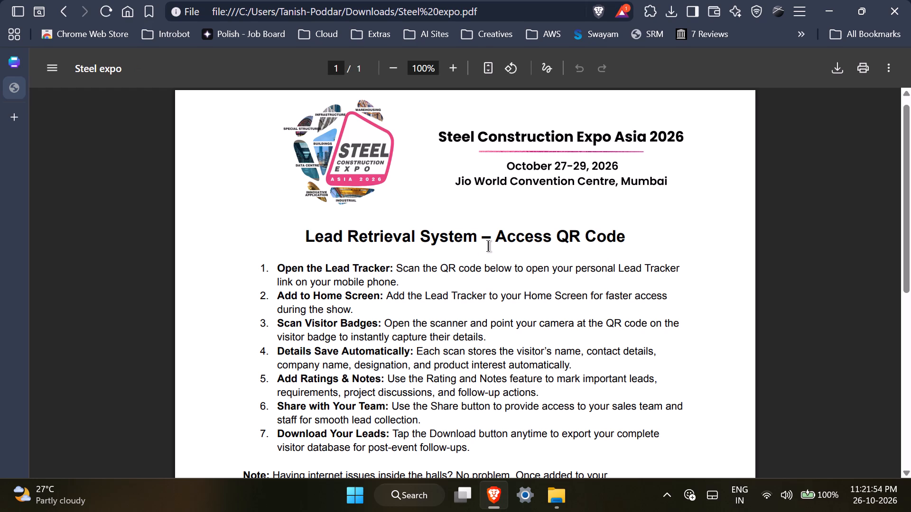
pyautogui.scroll(-1, 488, 246)
pyautogui.hotkey('ctrl', 'Tab')
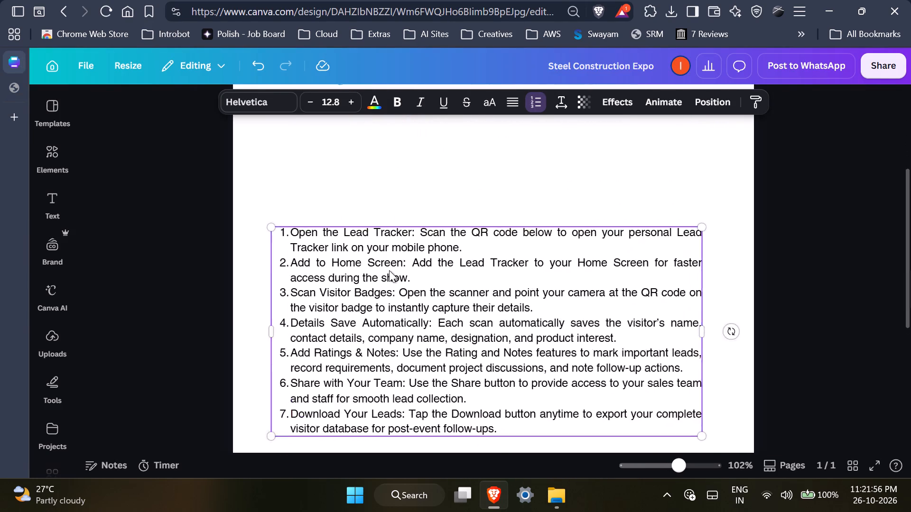
# Make the lead-ins "Open the Lead Tracker:", "Add to Home Screen:" and "Scan Visitor Badges:" bold.
pyautogui.click(397, 227)
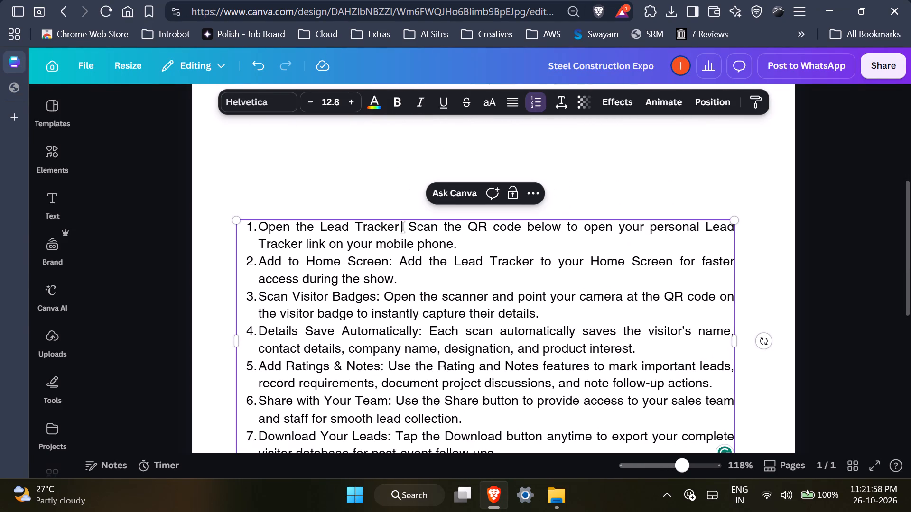
pyautogui.moveTo(401, 226); pyautogui.dragTo(234, 234)
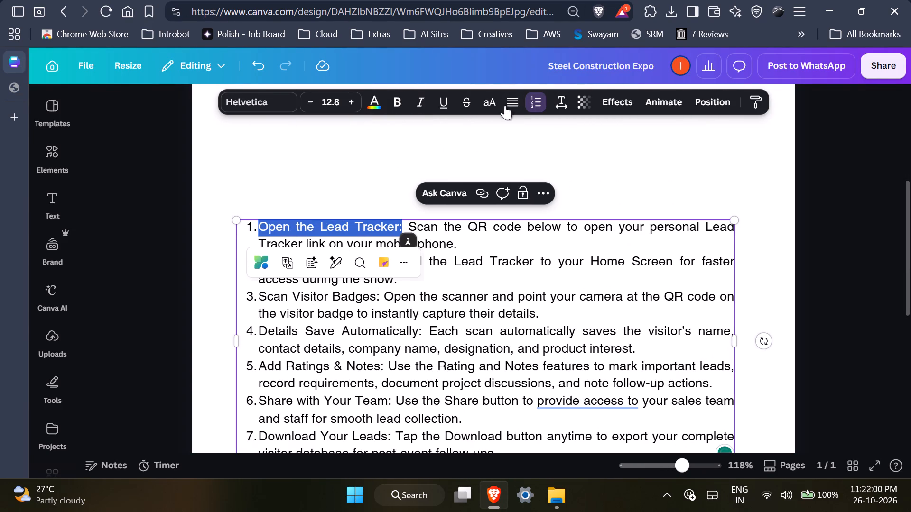
pyautogui.click(399, 102)
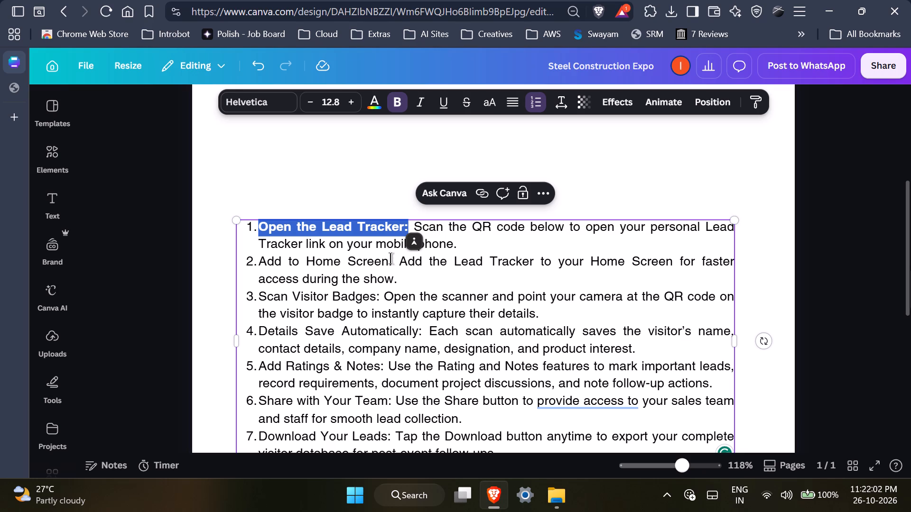
pyautogui.moveTo(391, 264); pyautogui.dragTo(259, 268)
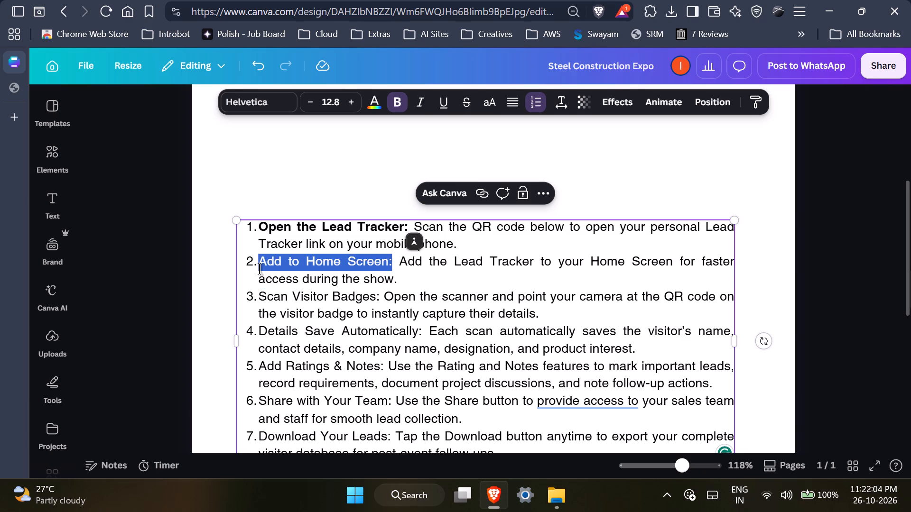
pyautogui.moveTo(259, 268); pyautogui.dragTo(256, 264)
pyautogui.click(396, 106)
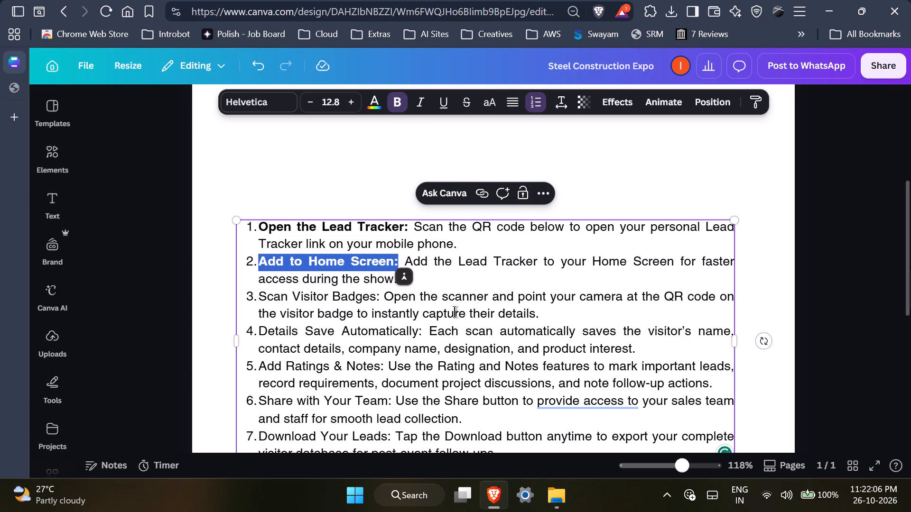
pyautogui.scroll(-1, 454, 311)
pyautogui.moveTo(378, 264); pyautogui.dragTo(260, 271)
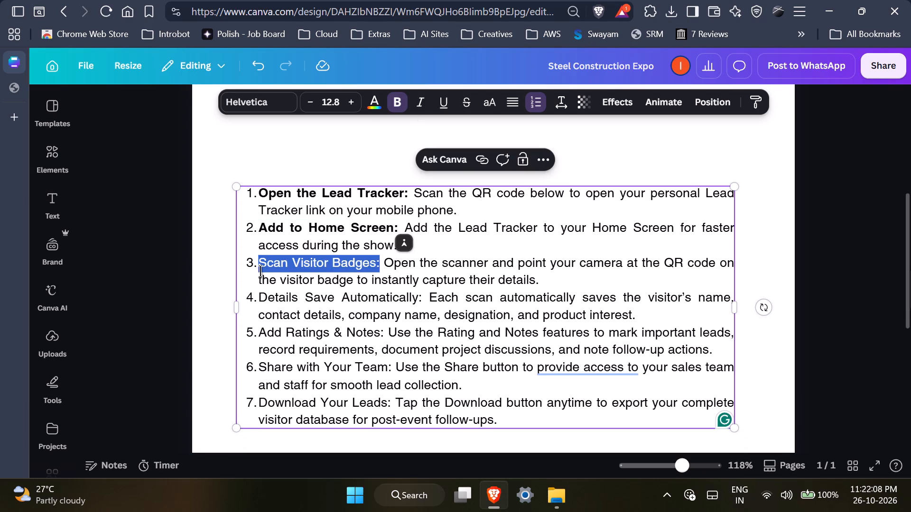
pyautogui.moveTo(260, 271); pyautogui.dragTo(256, 267)
pyautogui.click(396, 107)
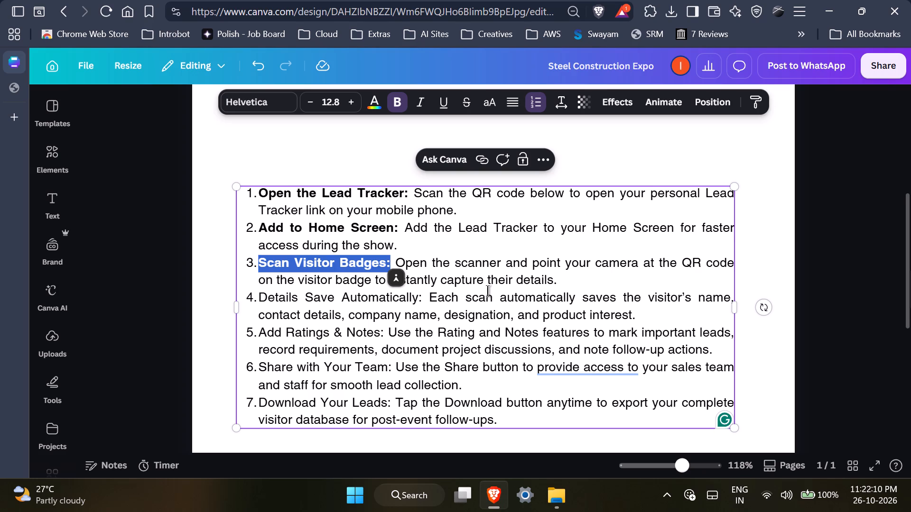
# Make the lead-ins "Details Save Automatically:", "Add Ratings & Notes:", "Share with Your Team:" and "Download Your Leads:" bold.
pyautogui.moveTo(422, 300); pyautogui.dragTo(255, 296)
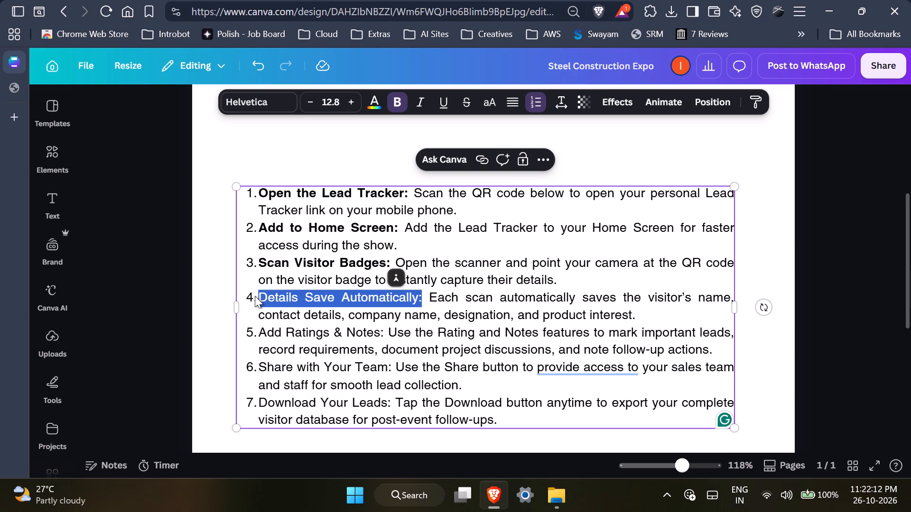
pyautogui.moveTo(255, 296); pyautogui.dragTo(253, 296)
pyautogui.click(391, 106)
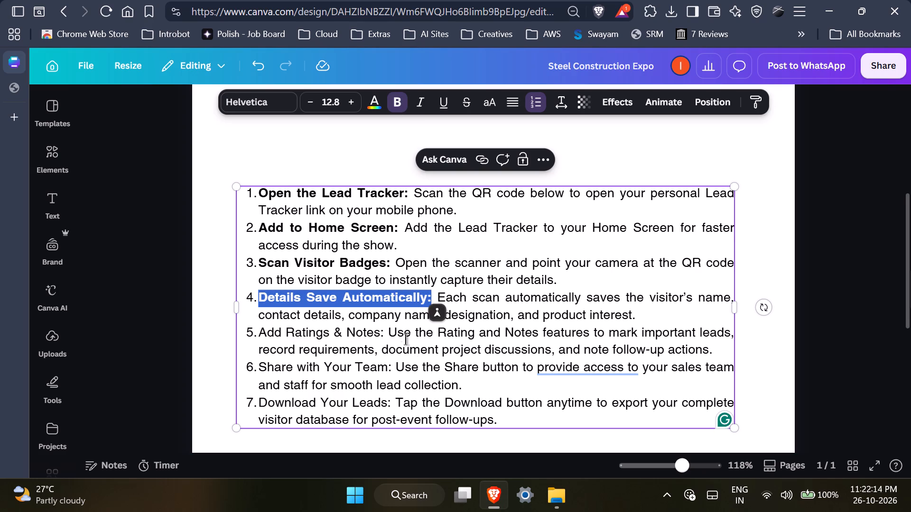
pyautogui.moveTo(384, 330); pyautogui.dragTo(250, 334)
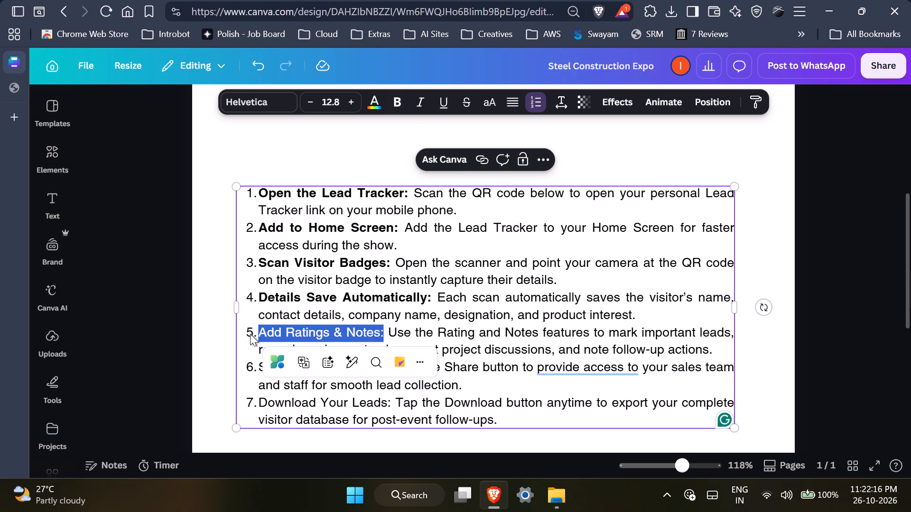
pyautogui.click(391, 109)
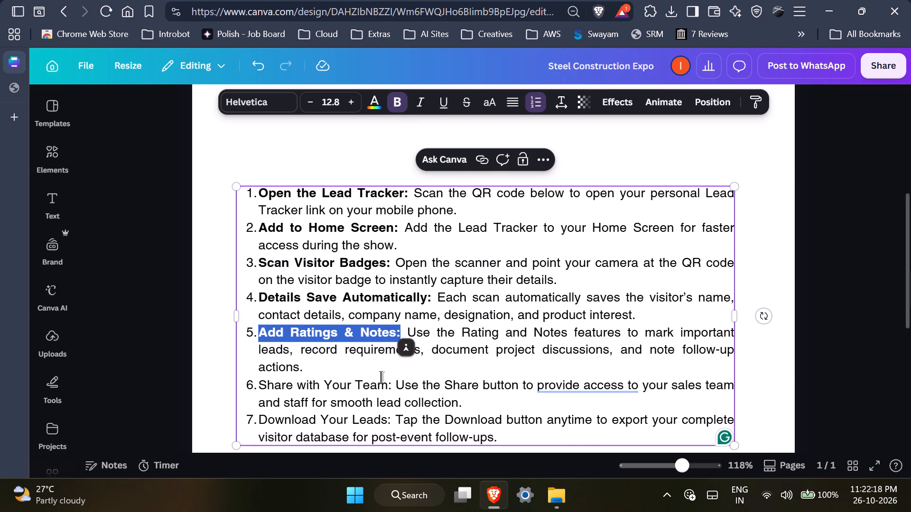
pyautogui.scroll(-1, 381, 376)
pyautogui.moveTo(392, 340); pyautogui.dragTo(278, 337)
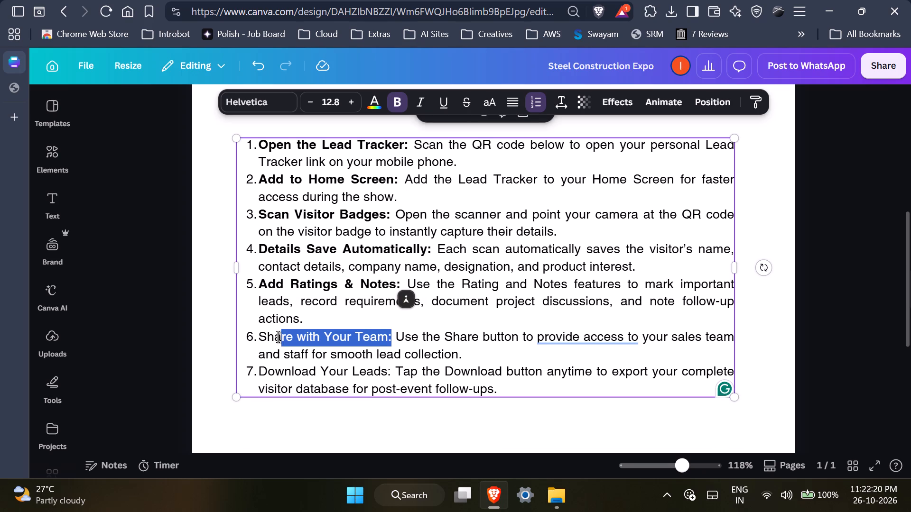
pyautogui.moveTo(278, 337); pyautogui.dragTo(256, 330)
pyautogui.click(396, 101)
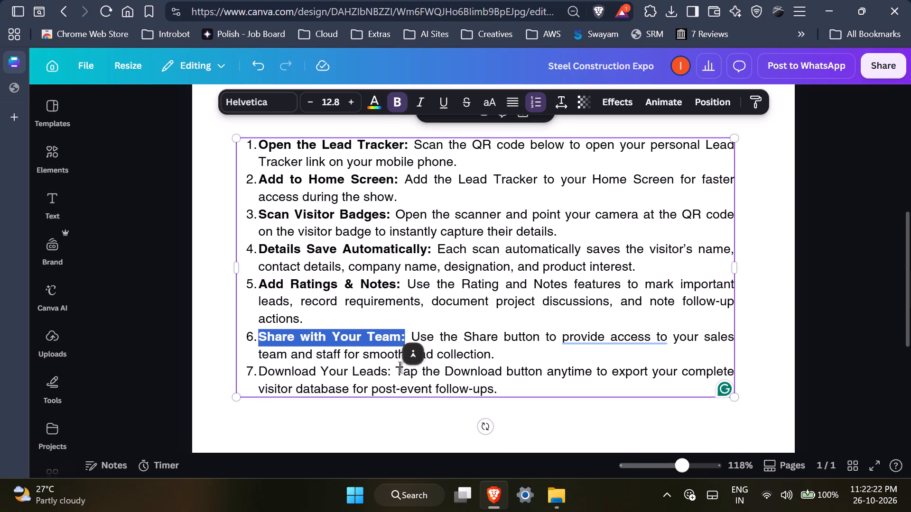
pyautogui.moveTo(390, 371); pyautogui.dragTo(237, 370)
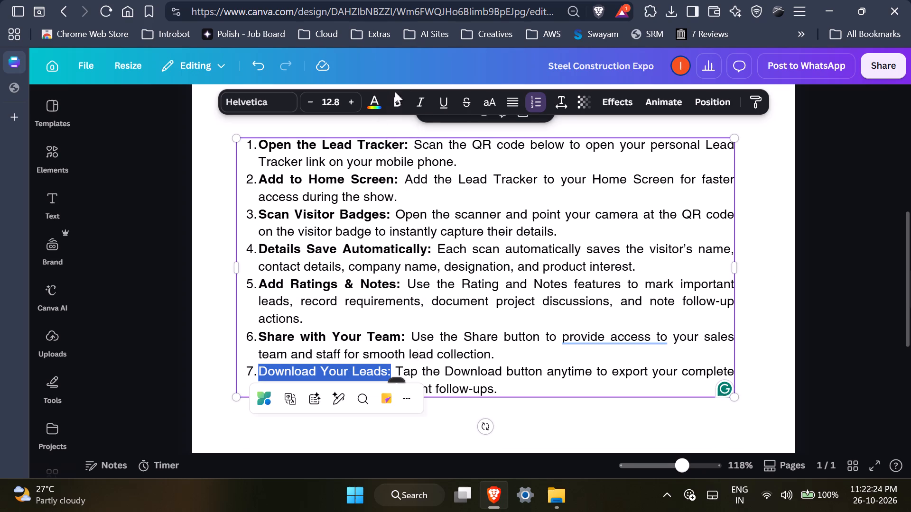
pyautogui.click(392, 99)
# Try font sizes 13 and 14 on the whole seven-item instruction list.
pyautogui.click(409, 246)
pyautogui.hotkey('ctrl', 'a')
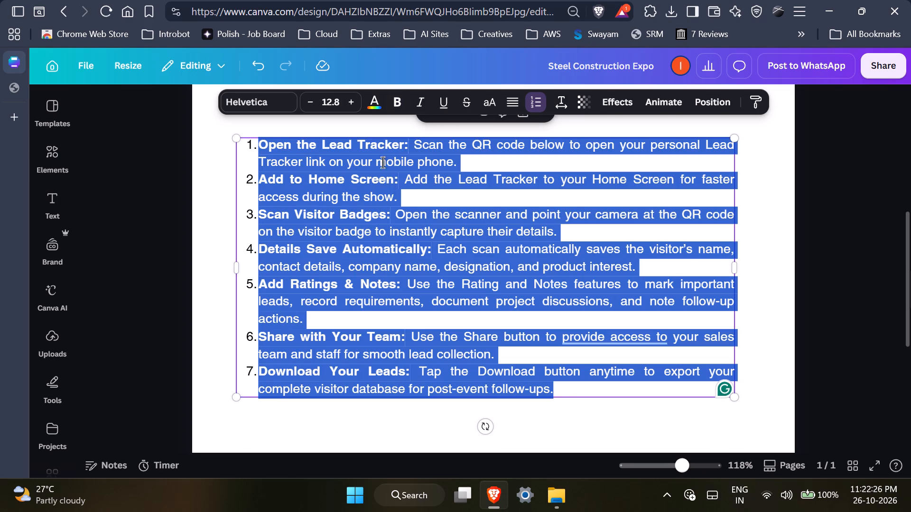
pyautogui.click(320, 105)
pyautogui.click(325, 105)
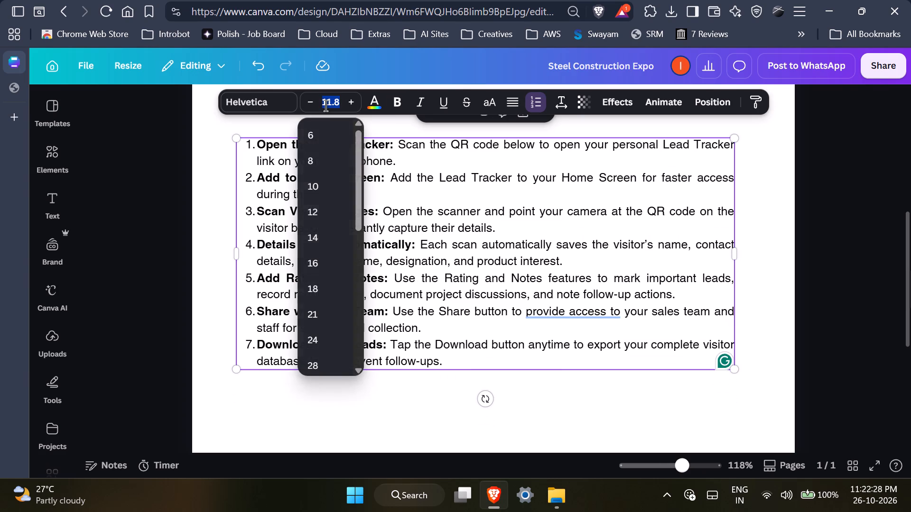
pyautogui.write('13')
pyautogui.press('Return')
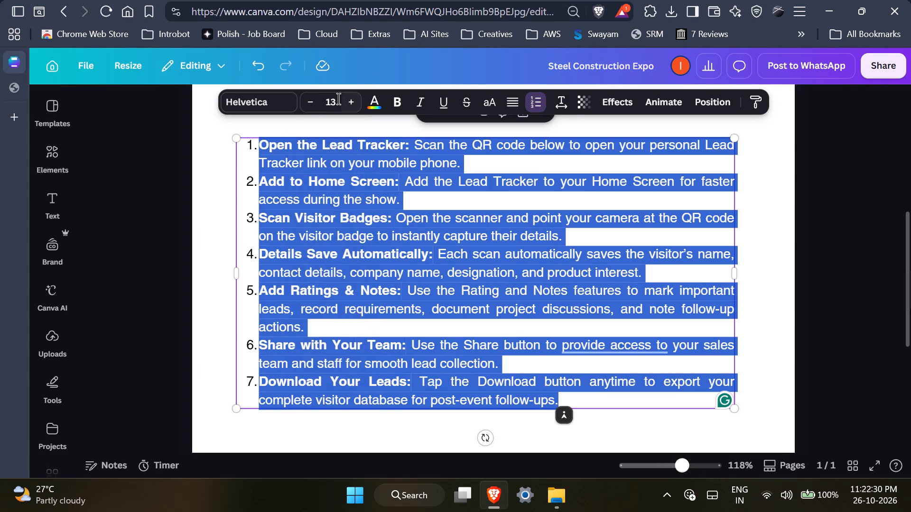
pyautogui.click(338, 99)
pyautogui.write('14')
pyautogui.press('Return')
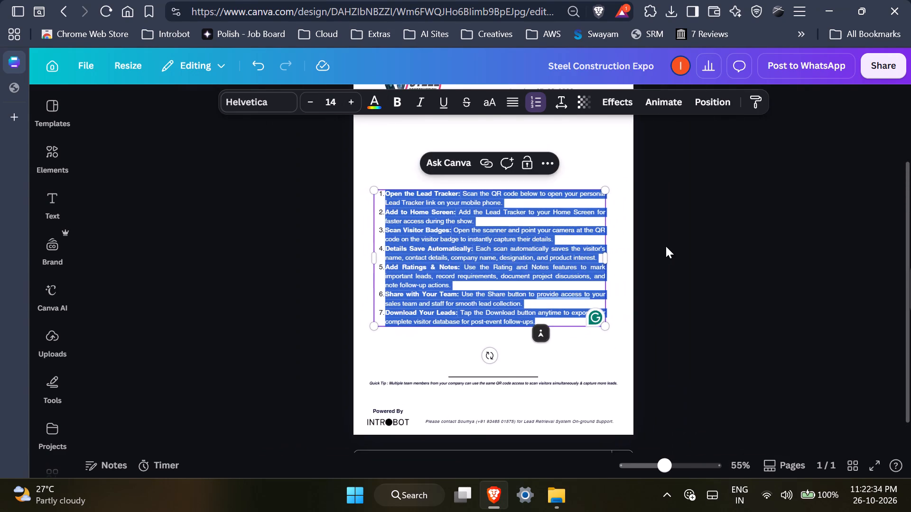
# Copy the Note paragraph about internet issues inside the halls from the Steel expo PDF and return to the Canva design.
pyautogui.hotkey('ctrl', 'Tab')
pyautogui.scroll(-3, 503, 256)
pyautogui.hotkey('ctrl', 'Tab')
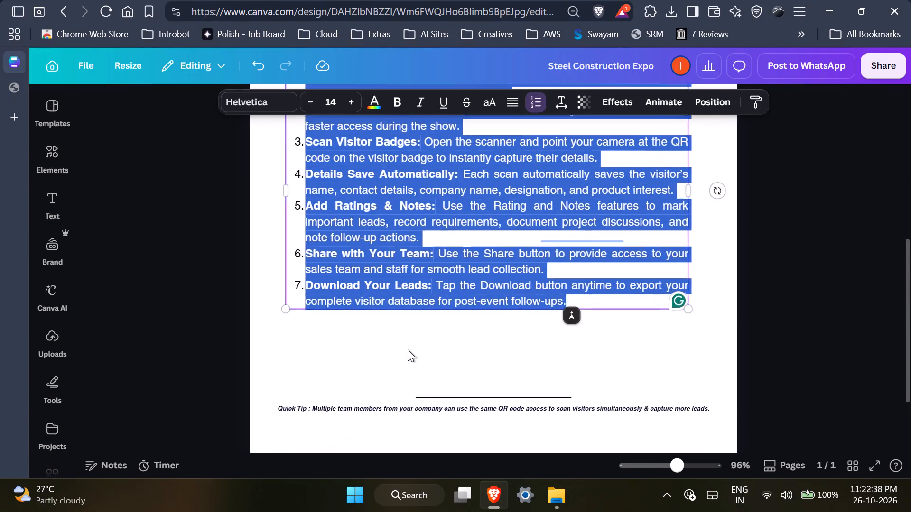
pyautogui.click(517, 395)
pyautogui.hotkey('ctrl', 'Tab')
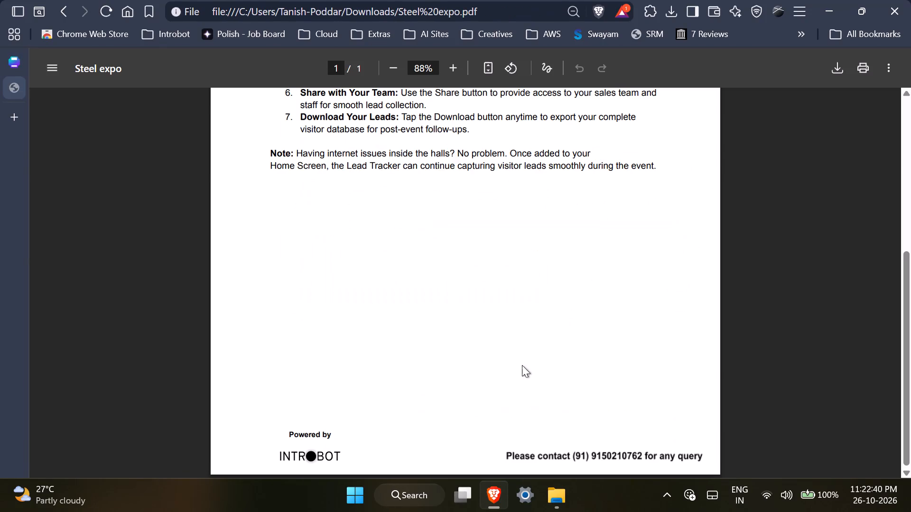
pyautogui.moveTo(676, 167); pyautogui.dragTo(481, 156)
pyautogui.moveTo(481, 156); pyautogui.dragTo(293, 166)
pyautogui.moveTo(268, 152); pyautogui.dragTo(712, 175)
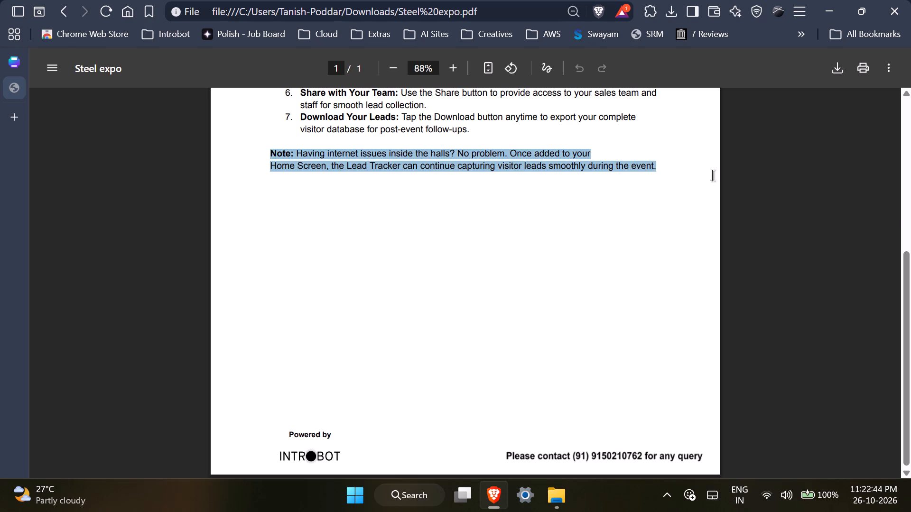
pyautogui.moveTo(712, 175); pyautogui.dragTo(715, 176)
pyautogui.hotkey('ctrl', 'c')
pyautogui.hotkey('ctrl', 'Tab')
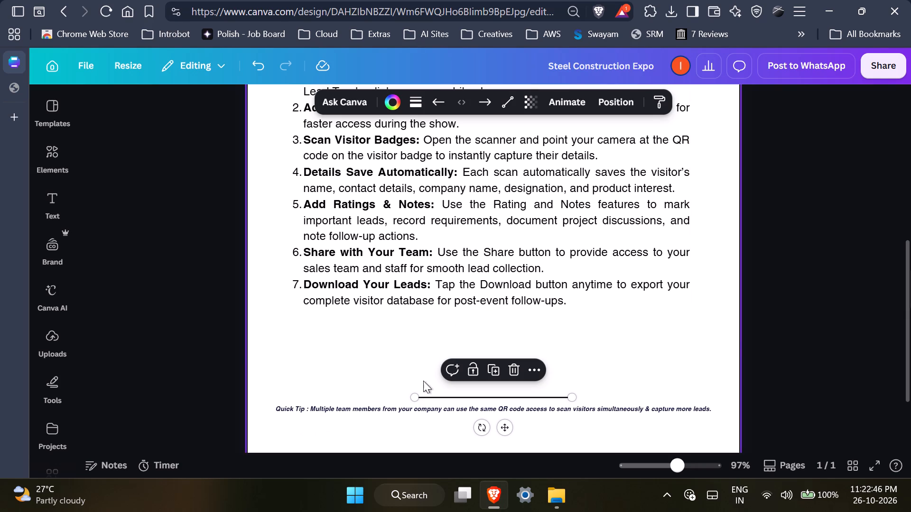
# Replace the Quick Tip sentence under the divider line with the copied Note paragraph.
pyautogui.doubleClick(393, 411)
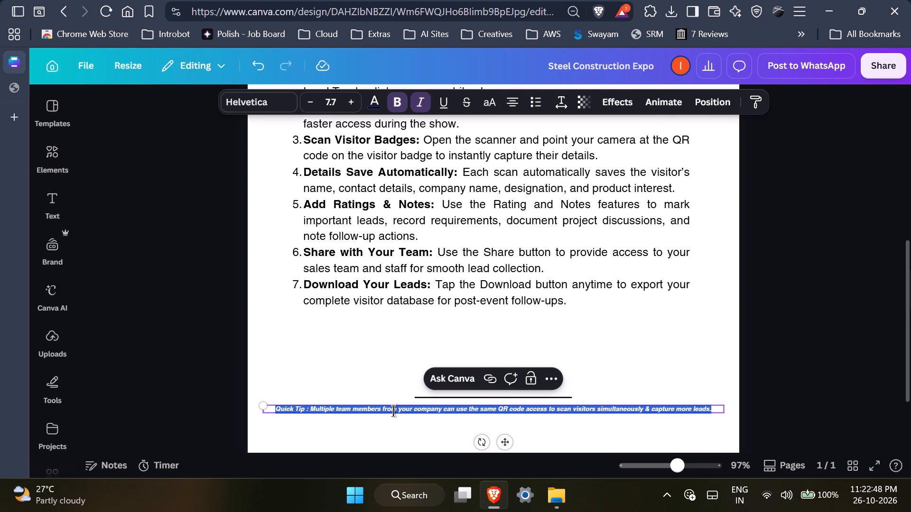
pyautogui.click(348, 411)
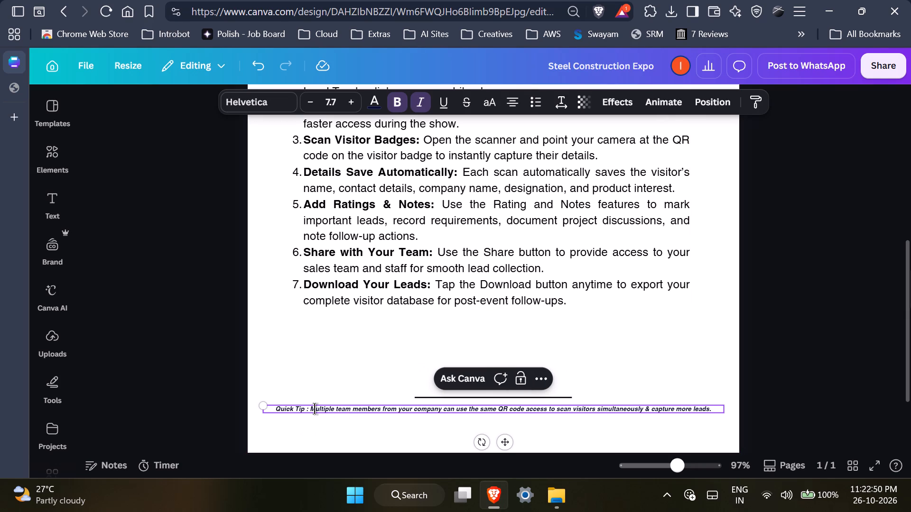
pyautogui.moveTo(311, 408); pyautogui.dragTo(716, 415)
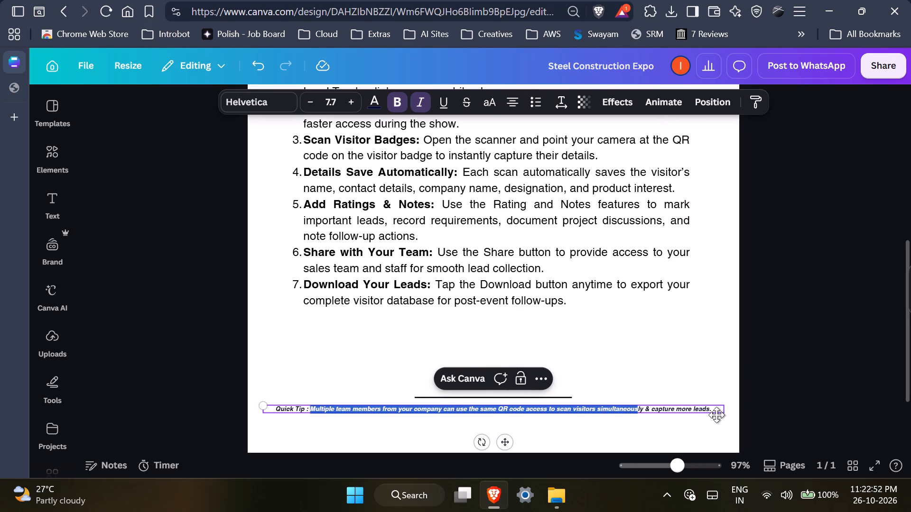
pyautogui.moveTo(716, 415); pyautogui.dragTo(711, 405)
pyautogui.hotkey('ctrl', 'v')
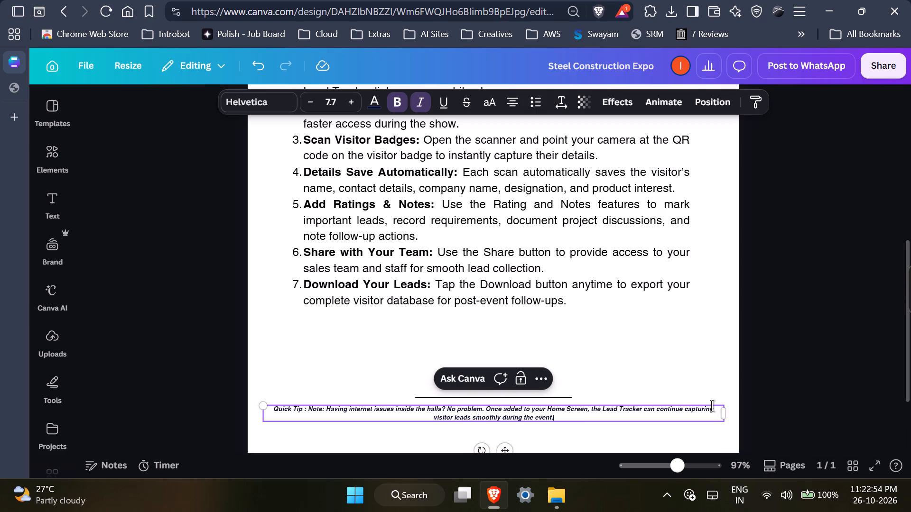
# Replace the pasted text's "Quick Tip : Note:" lead-in with "Note : ".
pyautogui.click(325, 409)
pyautogui.press('BackSpace')
pyautogui.press('BackSpace')
pyautogui.press('BackSpace')
pyautogui.press('BackSpace')
pyautogui.press('BackSpace')
pyautogui.press('BackSpace')
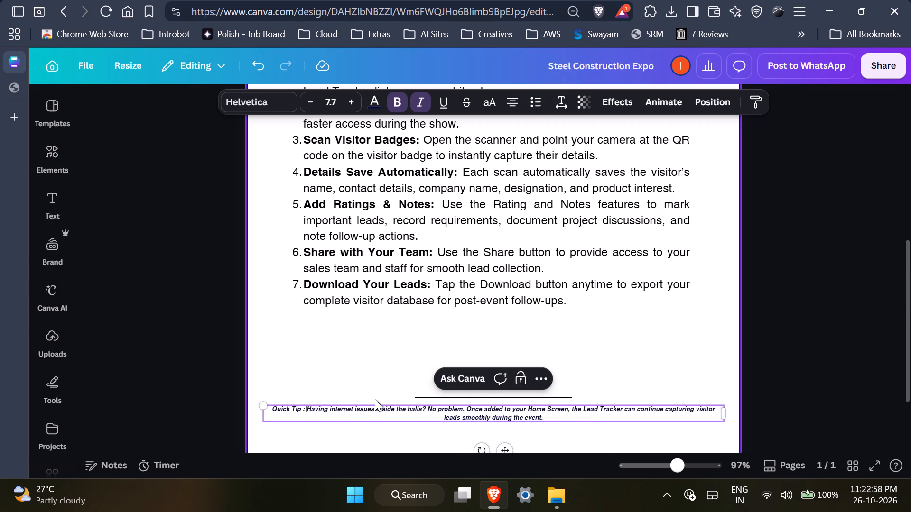
pyautogui.press('BackSpace')
pyautogui.press('BackSpace')
pyautogui.press('BackSpace')
pyautogui.press('BackSpace')
pyautogui.press('BackSpace')
pyautogui.press('BackSpace')
pyautogui.press('BackSpace')
pyautogui.press('BackSpace')
pyautogui.press('BackSpace')
pyautogui.press('BackSpace')
pyautogui.press('BackSpace')
pyautogui.press('BackSpace')
pyautogui.press('BackSpace')
pyautogui.press('BackSpace')
pyautogui.press('BackSpace')
pyautogui.press('BackSpace')
pyautogui.press('BackSpace')
pyautogui.press('BackSpace')
pyautogui.press('BackSpace')
pyautogui.press('BackSpace')
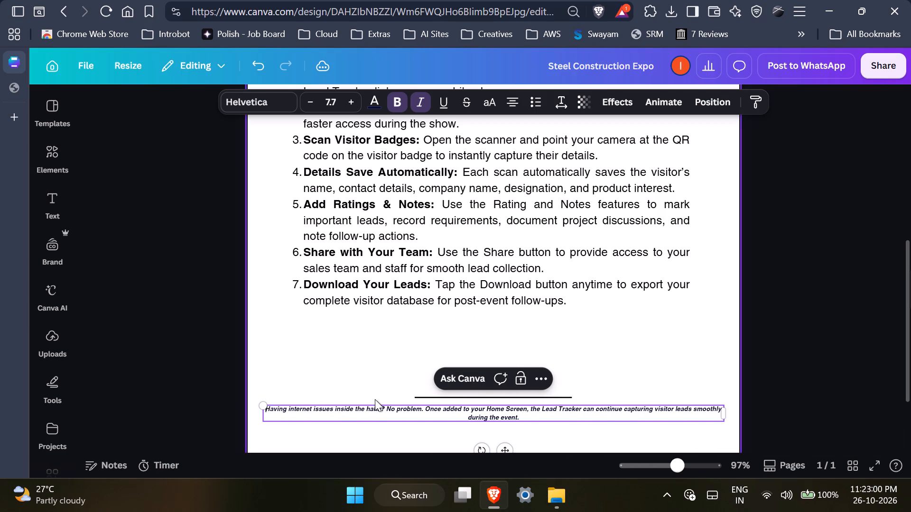
pyautogui.write('Note')
pyautogui.press('space')
pyautogui.write(':')
pyautogui.press('space')
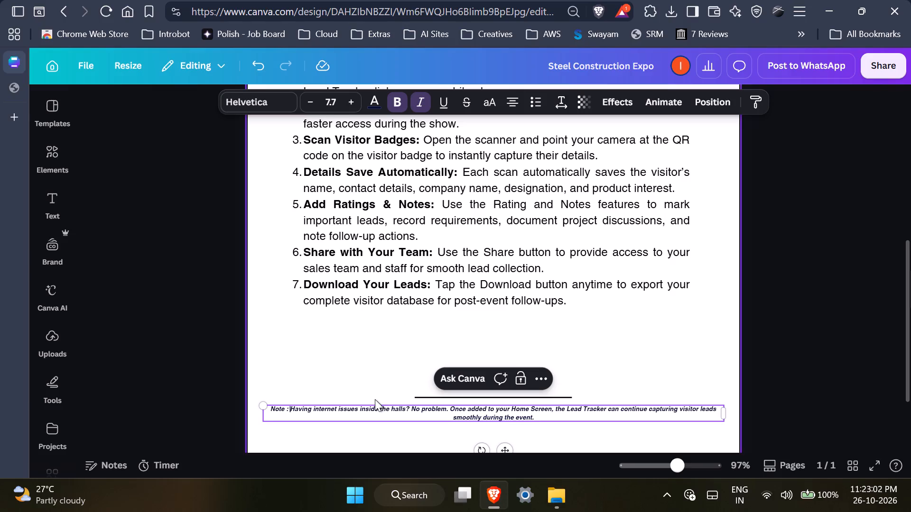
# Break the note into two lines after "No problem." so that "Once added to your Home Screen" starts the second line.
pyautogui.click(450, 407)
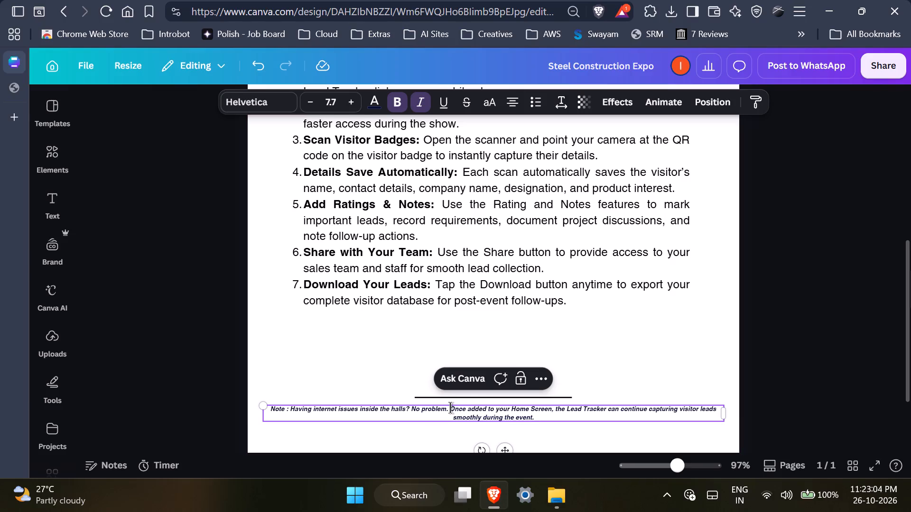
pyautogui.press('BackSpace')
pyautogui.press('Return')
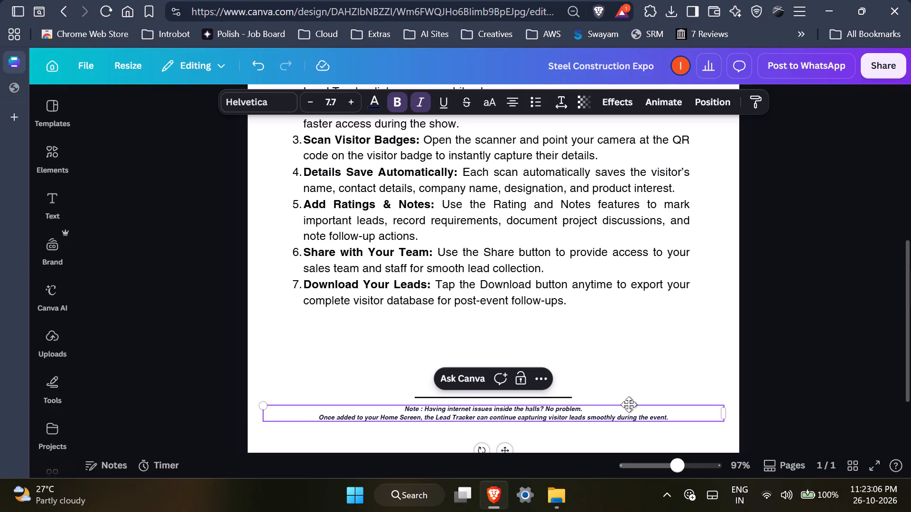
pyautogui.click(776, 343)
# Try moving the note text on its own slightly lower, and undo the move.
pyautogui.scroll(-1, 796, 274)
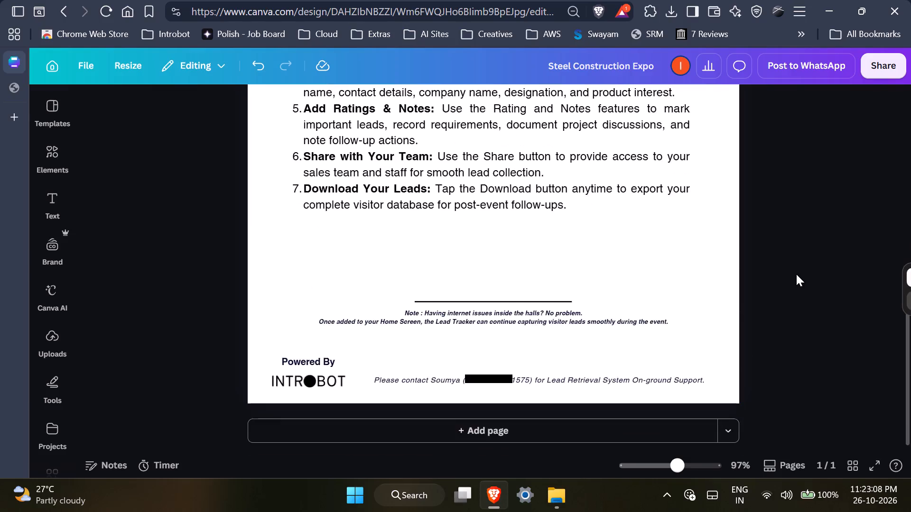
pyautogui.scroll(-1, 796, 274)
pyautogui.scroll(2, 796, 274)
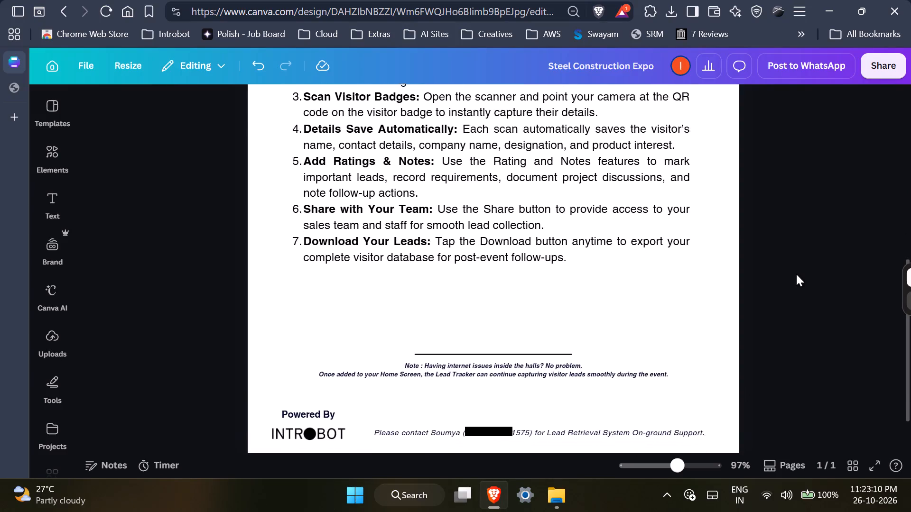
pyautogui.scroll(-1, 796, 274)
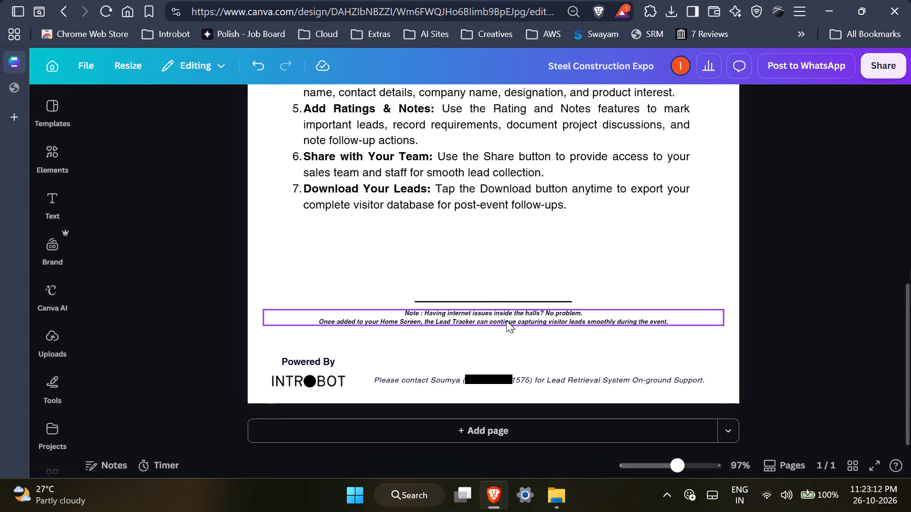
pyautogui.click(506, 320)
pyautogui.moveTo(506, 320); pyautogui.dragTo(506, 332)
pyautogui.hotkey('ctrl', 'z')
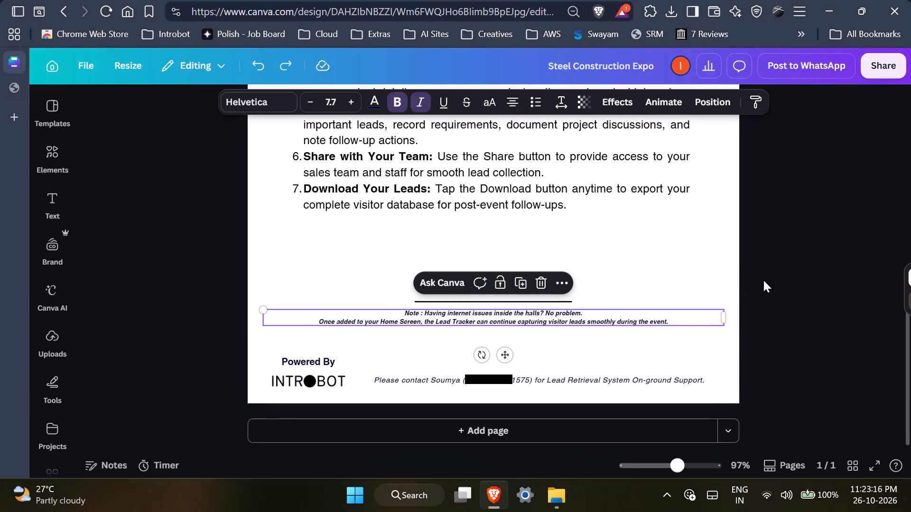
# Move the divider line and the note together slightly lower, closer to the Introbot footer.
pyautogui.click(779, 261)
pyautogui.moveTo(500, 289); pyautogui.dragTo(502, 326)
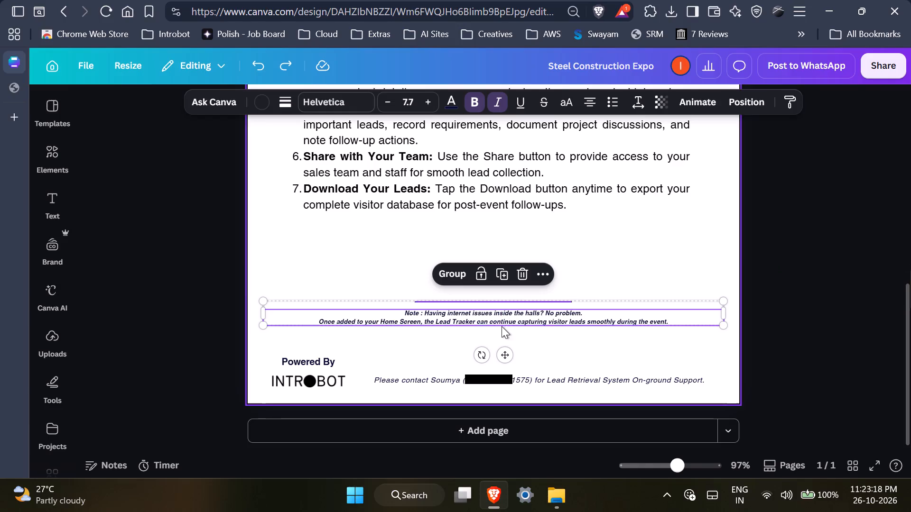
pyautogui.moveTo(493, 320); pyautogui.dragTo(493, 334)
# Try font size 10 on the whole instruction list, and set it to 11.
pyautogui.click(553, 195)
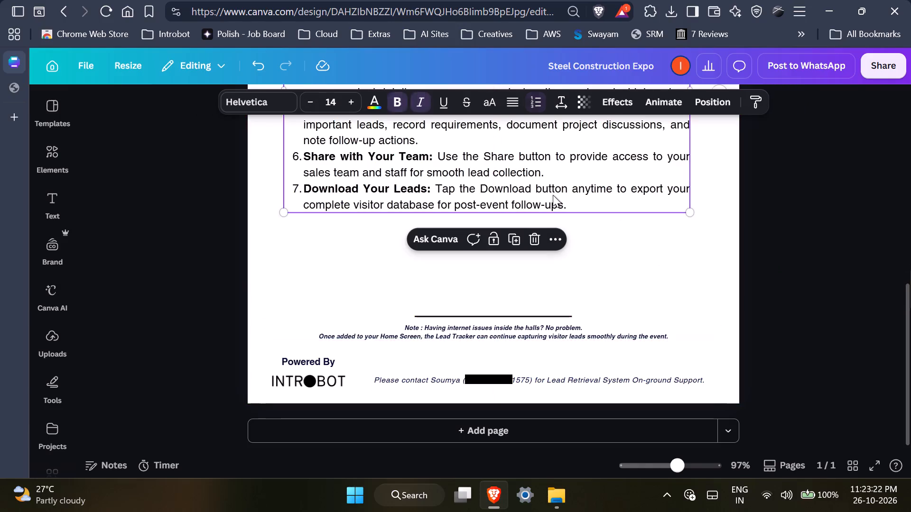
pyautogui.click(507, 192)
pyautogui.click(470, 306)
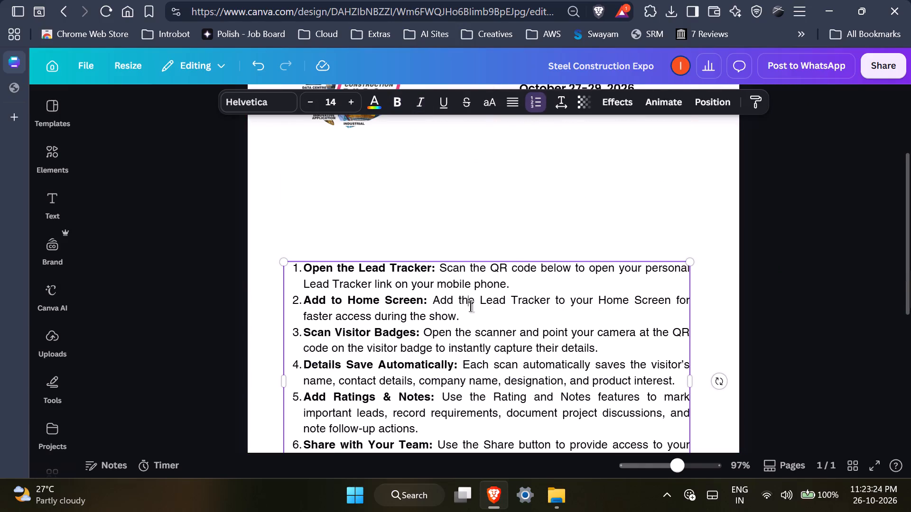
pyautogui.hotkey('ctrl', 'a')
pyautogui.click(330, 104)
pyautogui.write('10')
pyautogui.press('Return')
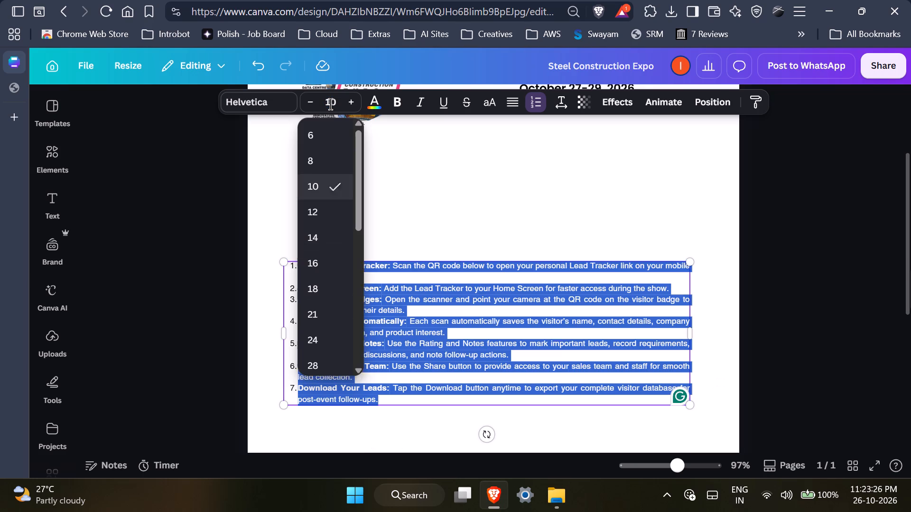
pyautogui.click(335, 101)
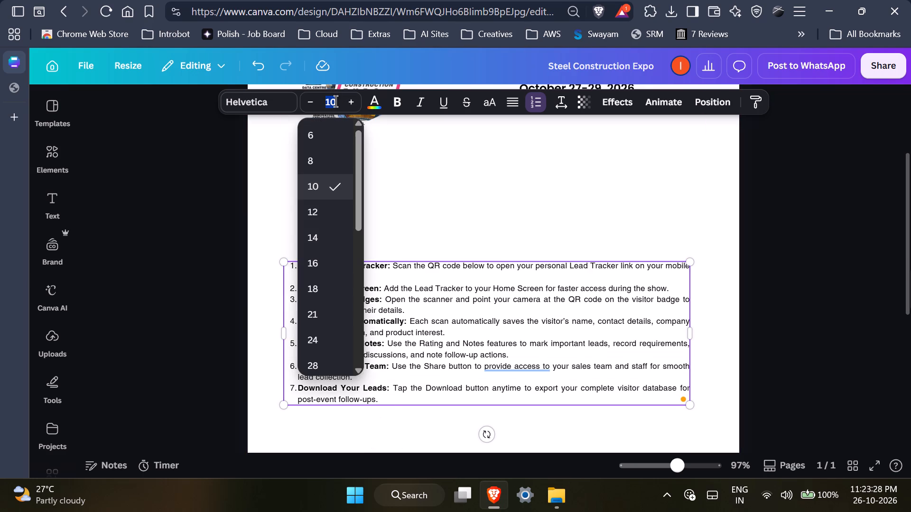
pyautogui.write('11')
pyautogui.press('Return')
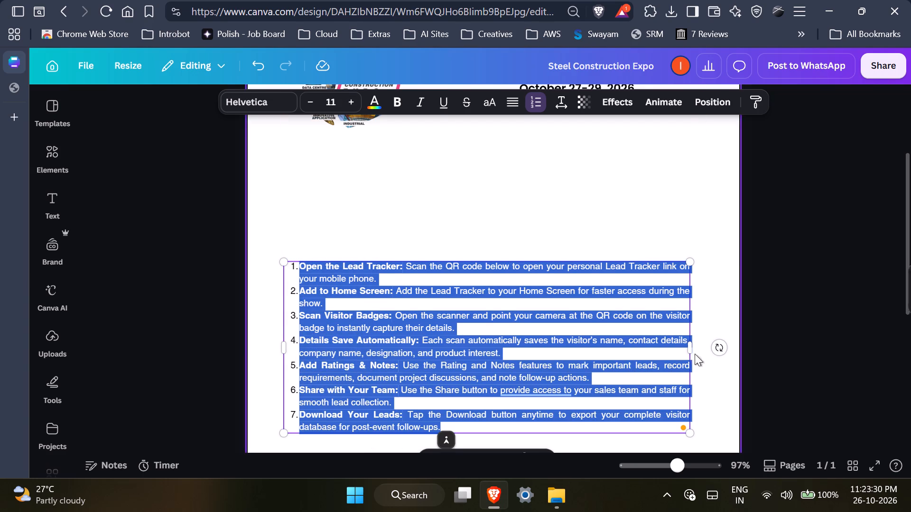
# Narrow the instruction box slightly from its left side.
pyautogui.scroll(-1, 674, 314)
pyautogui.scroll(1, 730, 289)
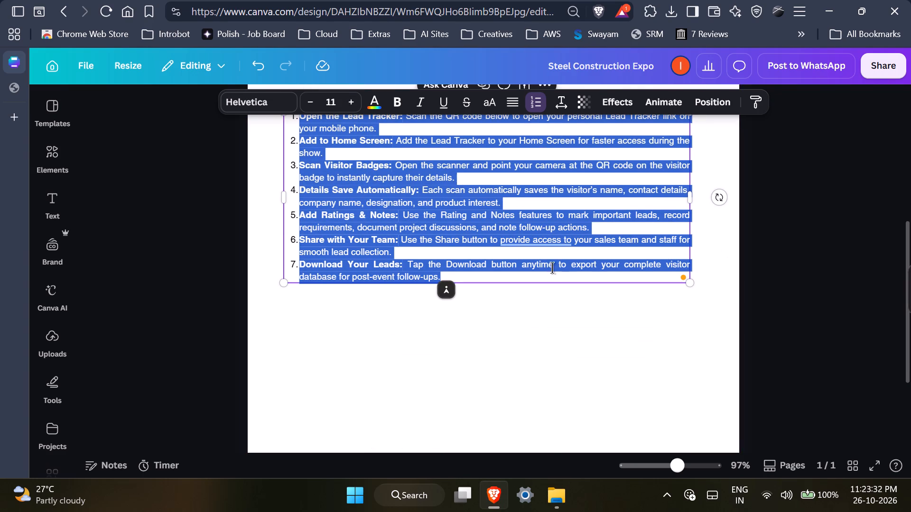
pyautogui.scroll(1, 548, 270)
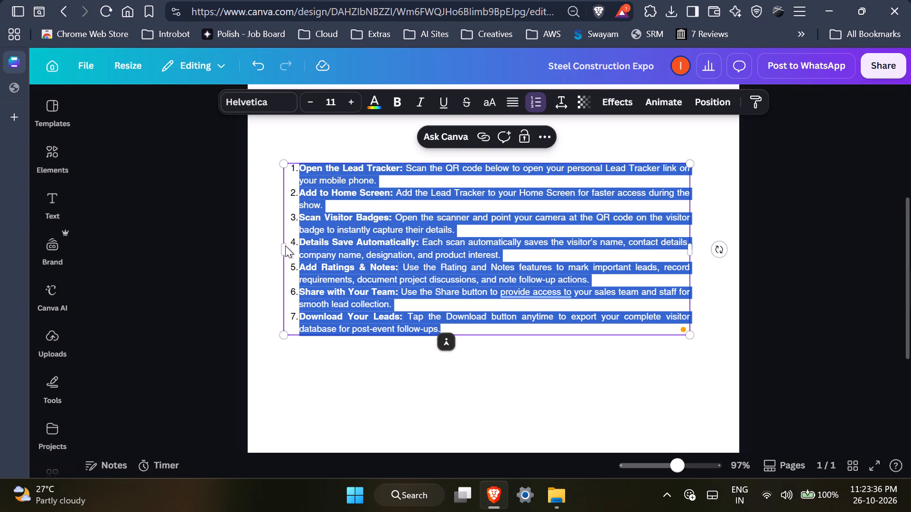
pyautogui.moveTo(283, 250); pyautogui.dragTo(306, 250)
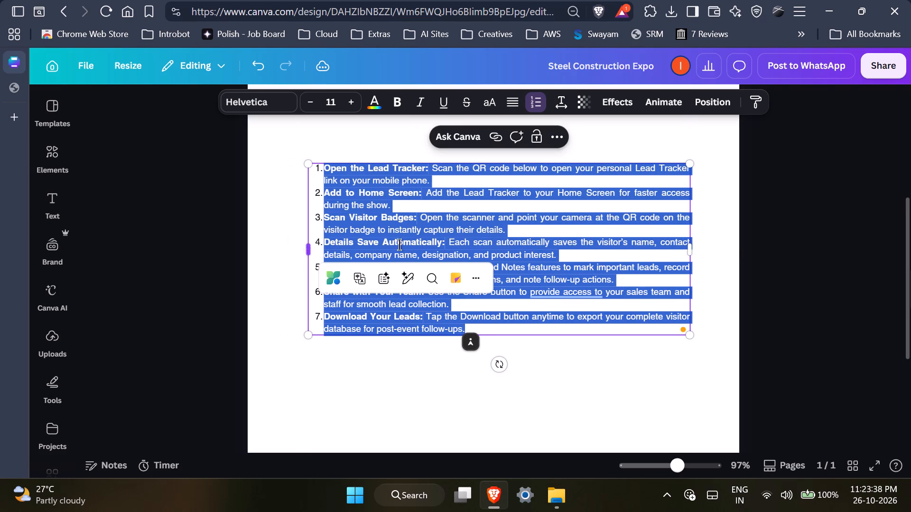
pyautogui.click(776, 235)
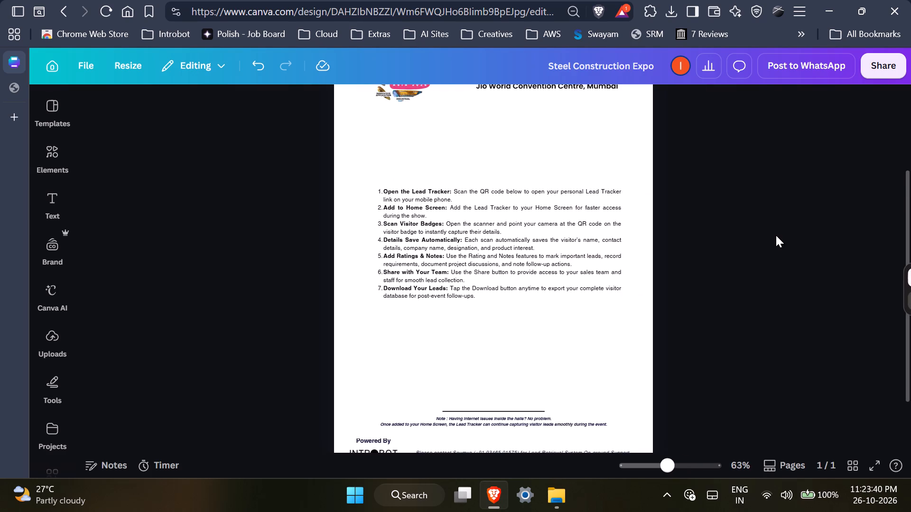
# Move the instruction box down to just above the divider line, centred horizontally on the page.
pyautogui.moveTo(544, 268); pyautogui.dragTo(540, 334)
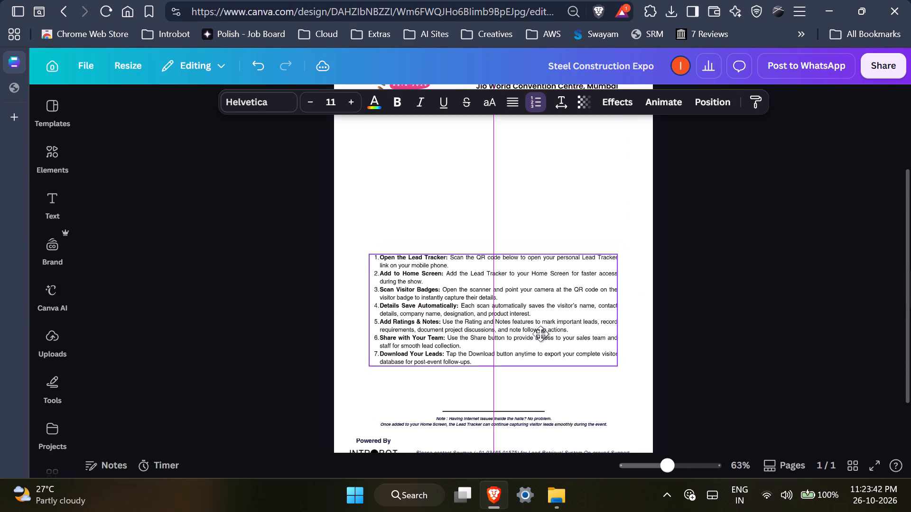
pyautogui.moveTo(540, 334); pyautogui.dragTo(540, 342)
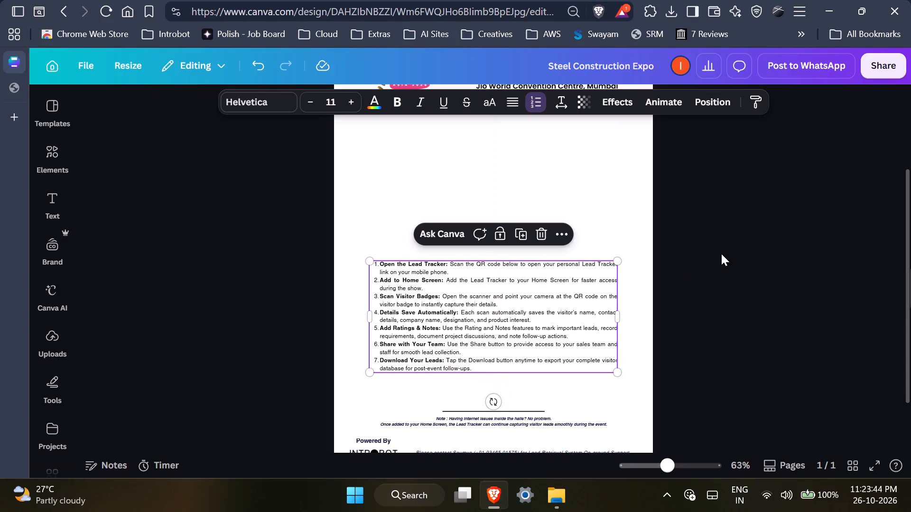
pyautogui.click(721, 254)
pyautogui.moveTo(551, 246); pyautogui.dragTo(550, 252)
pyautogui.click(763, 185)
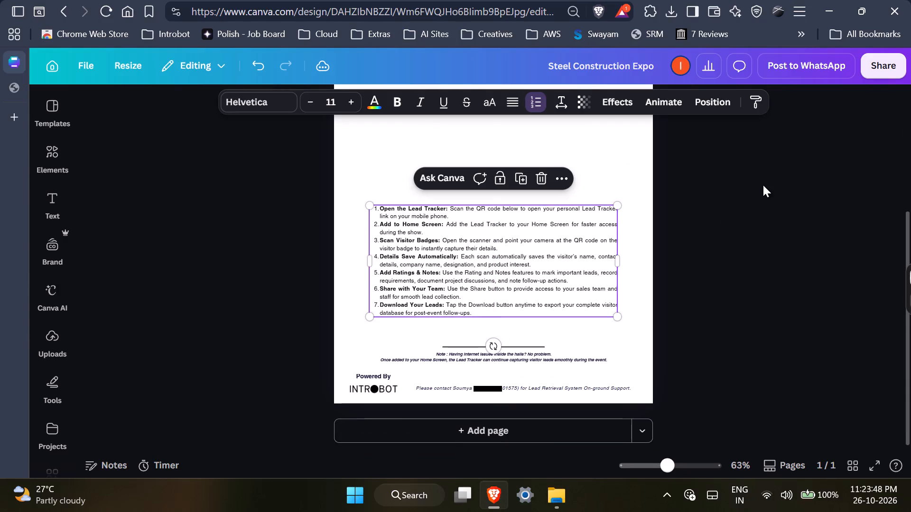
# Download the Steel Construction Expo design as a PDF with the Digital preset.
pyautogui.scroll(3, 763, 185)
pyautogui.click(871, 57)
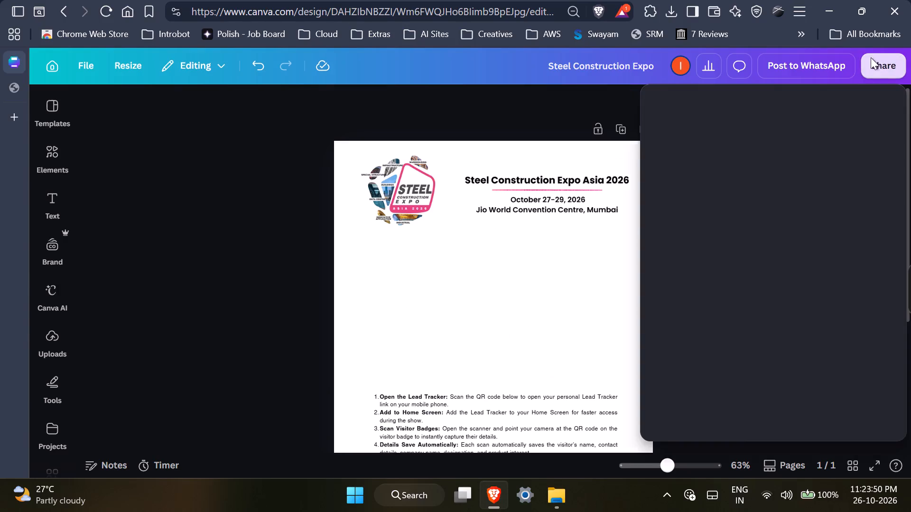
pyautogui.click(671, 354)
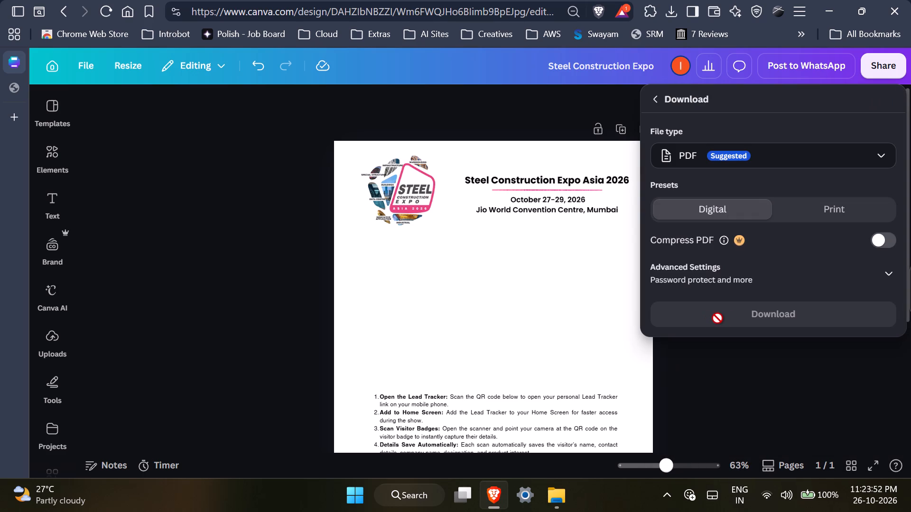
pyautogui.click(728, 321)
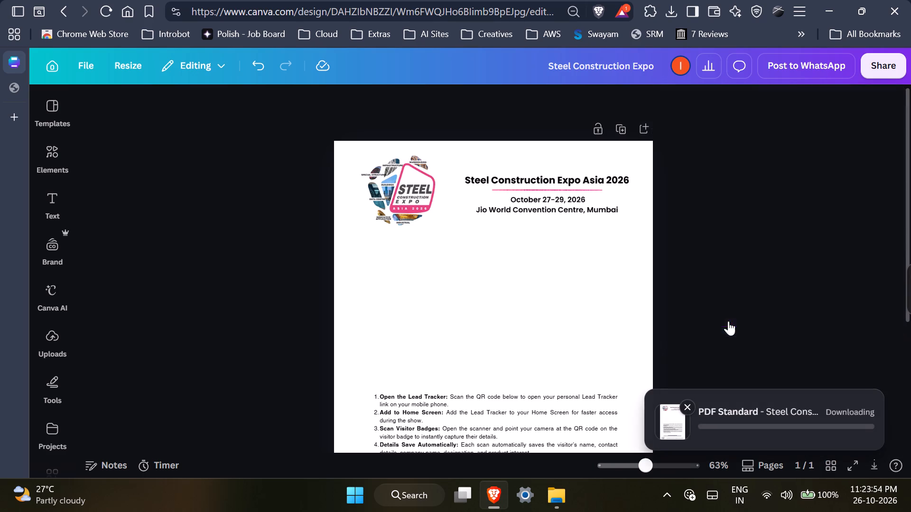
pyautogui.click(561, 505)
pyautogui.click(910, 0)
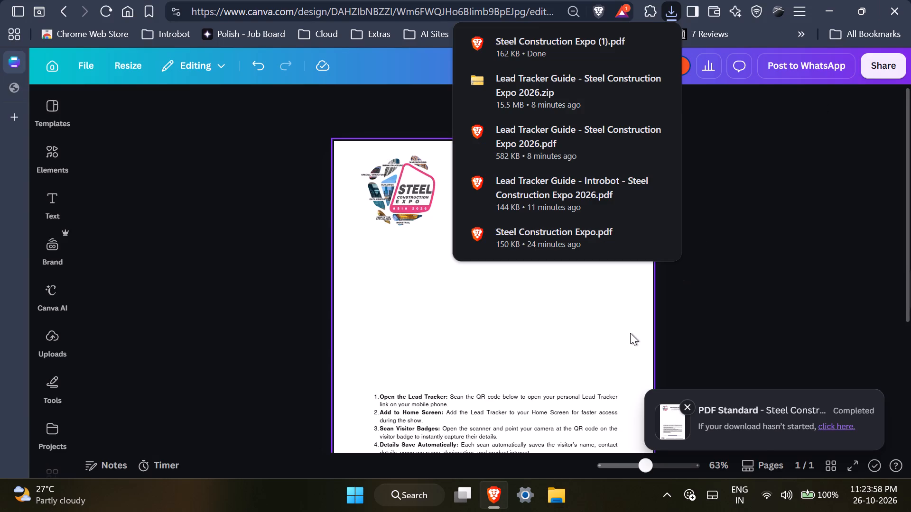
# Search the computer for the WhatsApp app.
pyautogui.write('wj')
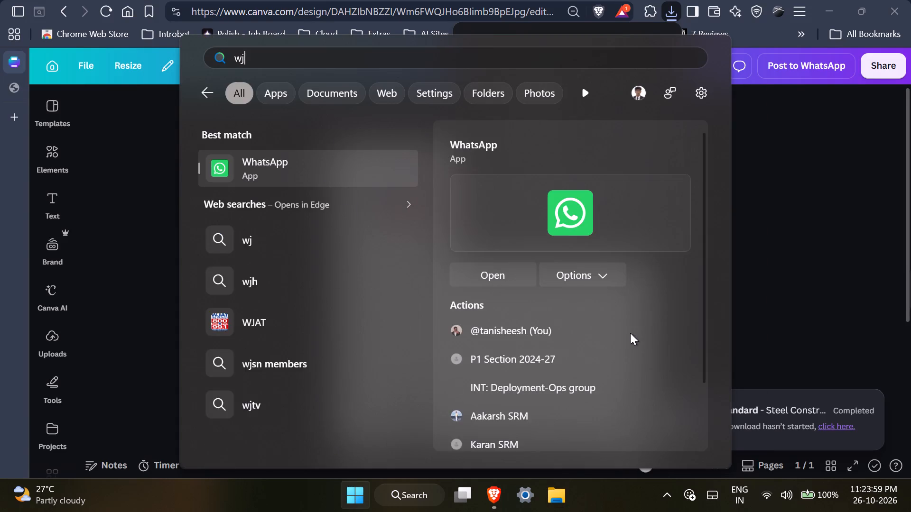
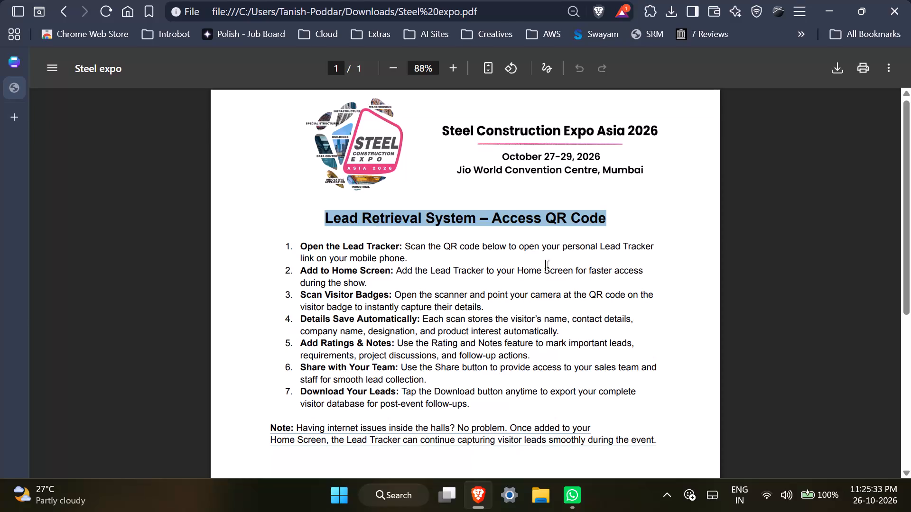
# Copy "– Access QR Code" from the title of the Steel expo PDF and append it to the EXHIBITOR LEAD TRACKER heading in Canva.
pyautogui.hotkey('ctrl', 'Tab')
pyautogui.hotkey('ctrl', 'Tab')
pyautogui.click(495, 218)
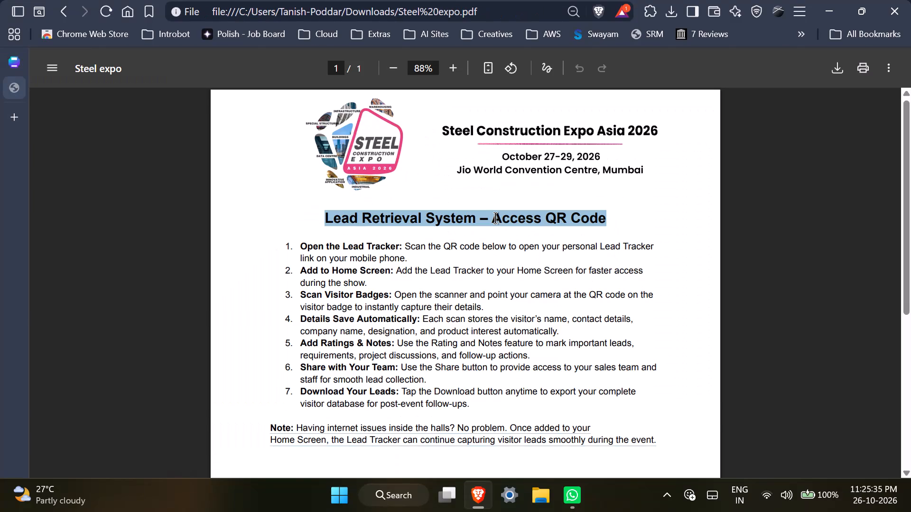
pyautogui.moveTo(495, 218); pyautogui.dragTo(641, 217)
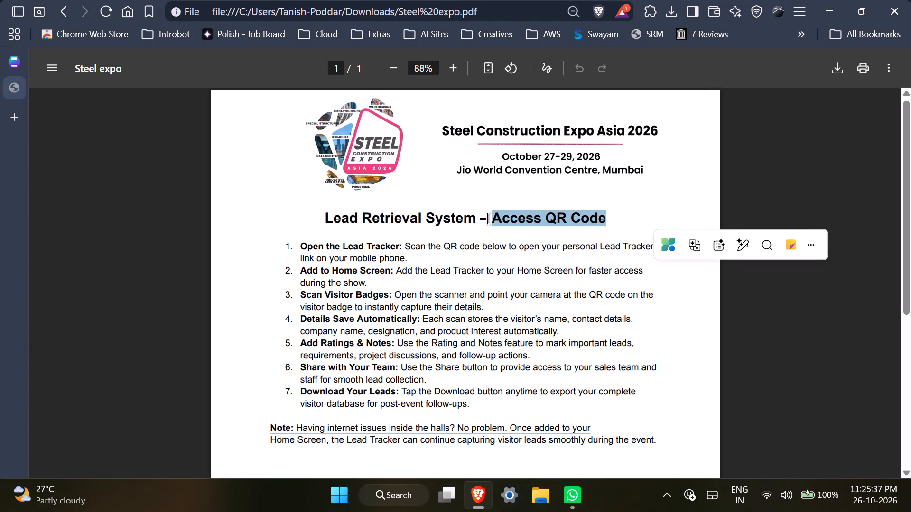
pyautogui.moveTo(479, 221); pyautogui.dragTo(627, 210)
pyautogui.hotkey('ctrl', 'c')
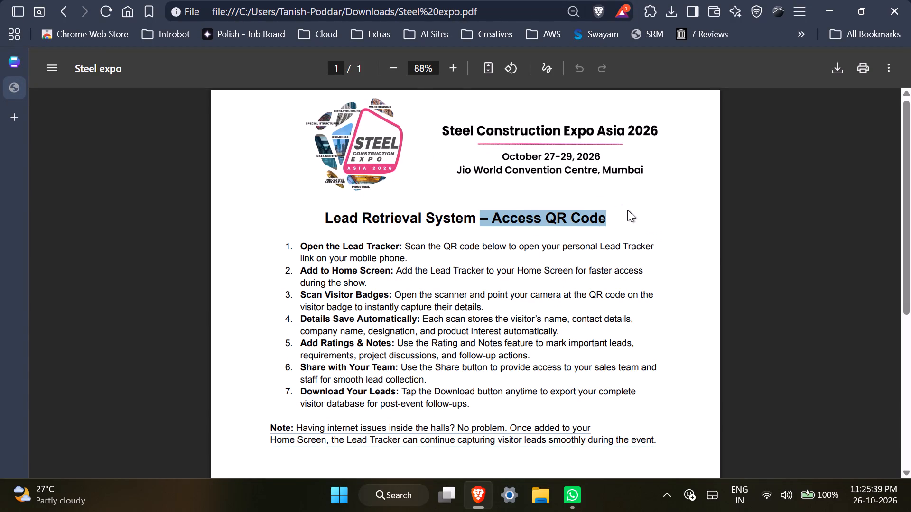
pyautogui.hotkey('ctrl', 'Tab')
pyautogui.press('space')
pyautogui.write('-')
pyautogui.press('space')
pyautogui.hotkey('ctrl', 'v')
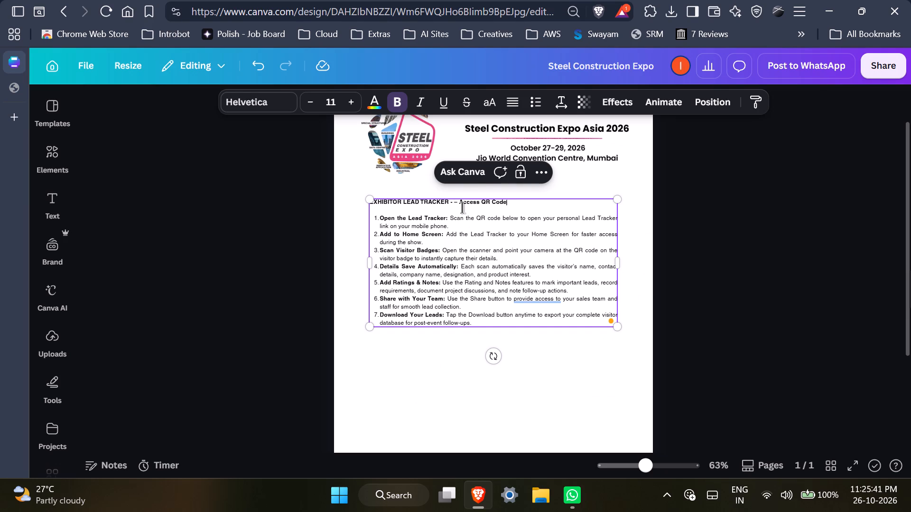
# Delete the extra hyphen before the dash so the heading reads "EXHIBITOR LEAD TRACKER – Access QR Code".
pyautogui.hotkey('ctrl', 'a')
pyautogui.click(550, 208)
pyautogui.moveTo(521, 203); pyautogui.dragTo(510, 203)
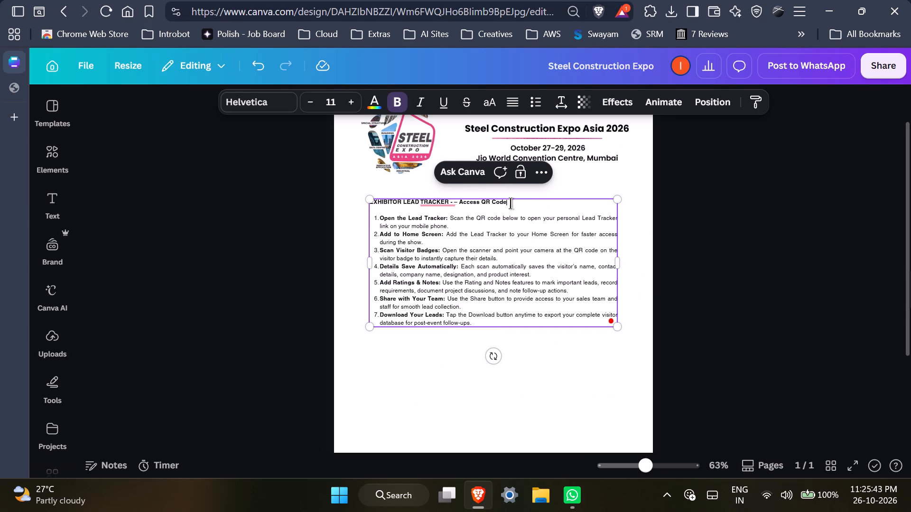
pyautogui.moveTo(510, 203); pyautogui.dragTo(366, 193)
pyautogui.click(454, 202)
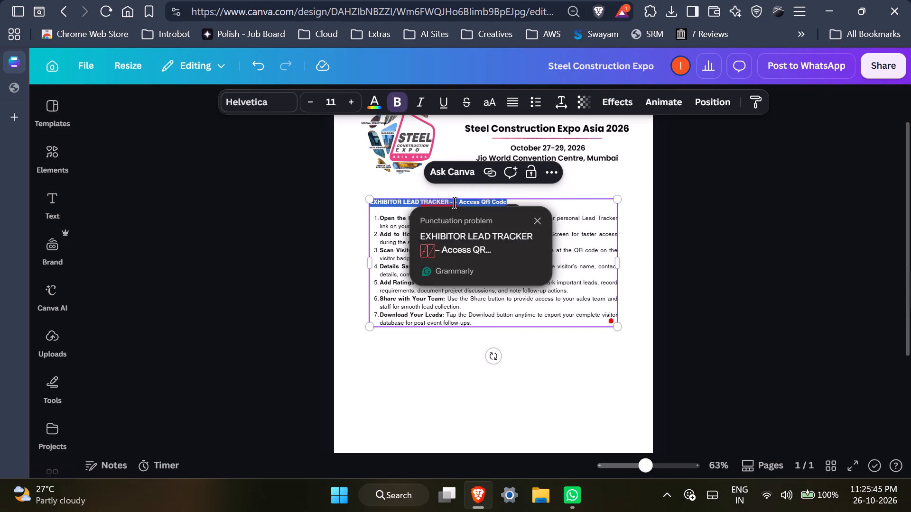
pyautogui.press('BackSpace')
pyautogui.press('BackSpace')
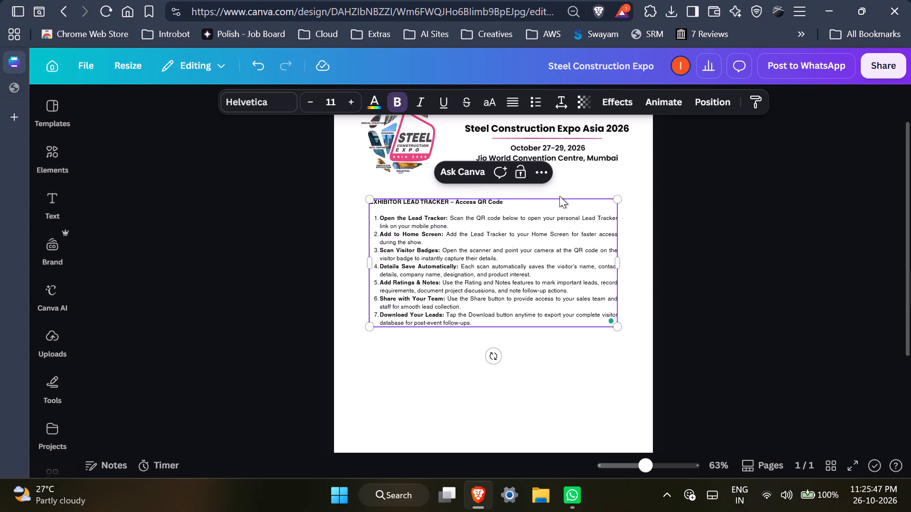
pyautogui.press('Escape')
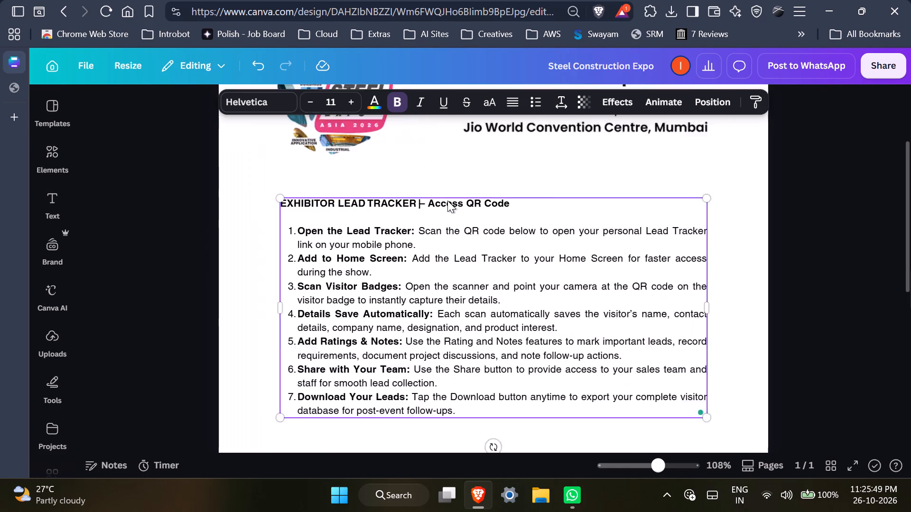
# Centre-align the "EXHIBITOR LEAD TRACKER – Access QR Code" heading line within its text box.
pyautogui.tripleClick(409, 201)
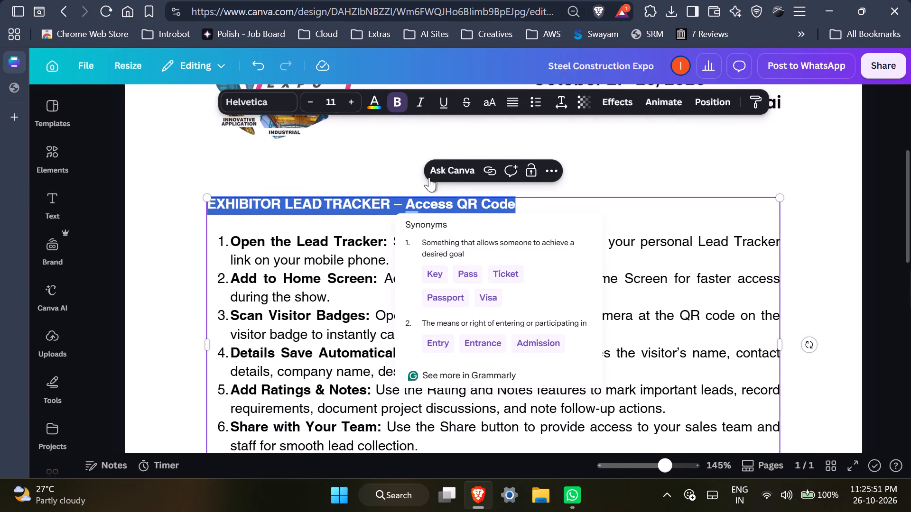
pyautogui.click(515, 105)
pyautogui.click(512, 104)
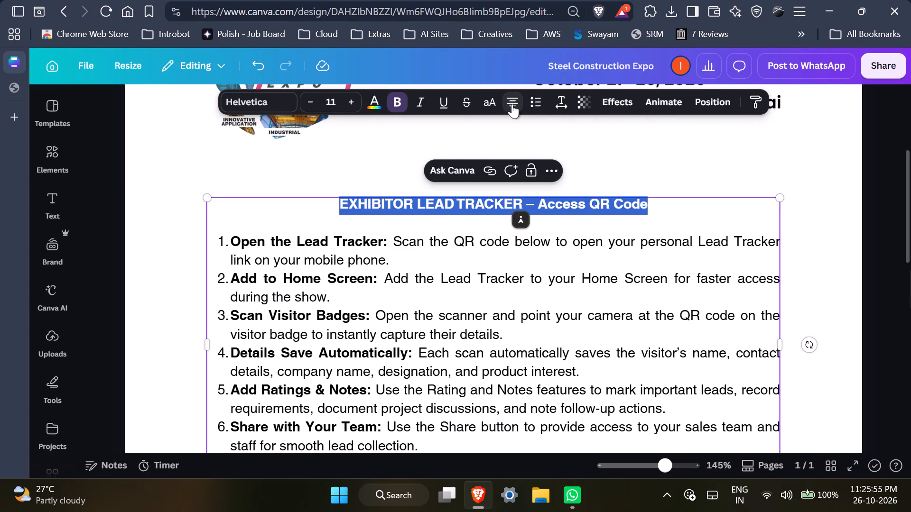
# Set the heading's font size to 19, keeping it on one line and without an underline.
pyautogui.tripleClick(350, 105)
pyautogui.tripleClick(350, 105)
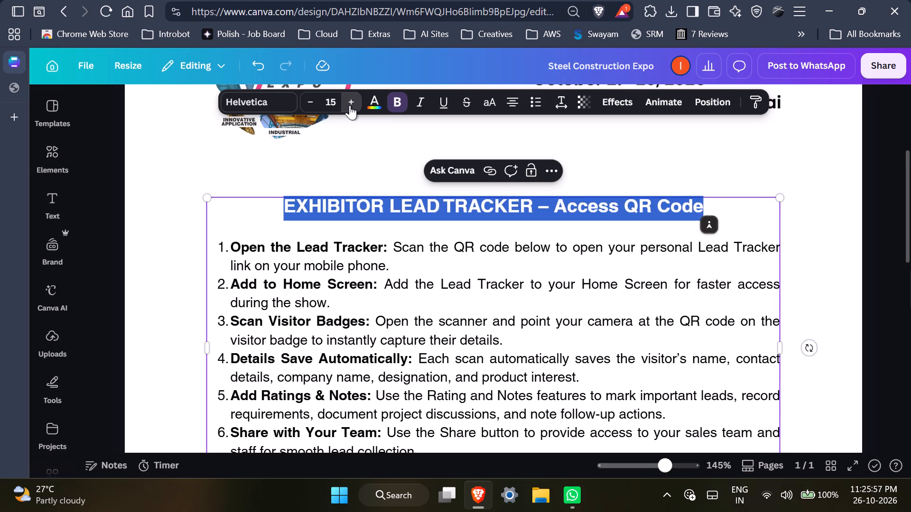
pyautogui.tripleClick(350, 105)
pyautogui.click(350, 105)
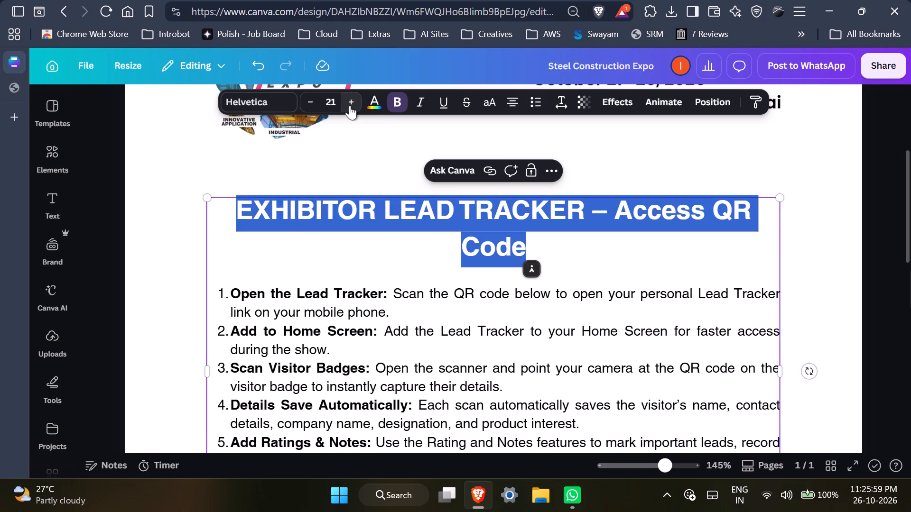
pyautogui.click(312, 108)
pyautogui.click(312, 108)
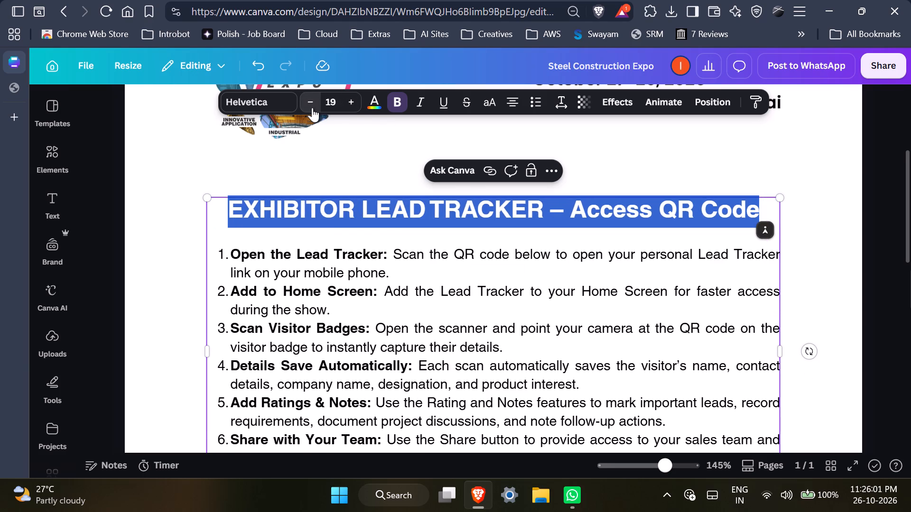
pyautogui.hotkey('ctrl', 'Tab')
pyautogui.hotkey('ctrl', 'Tab')
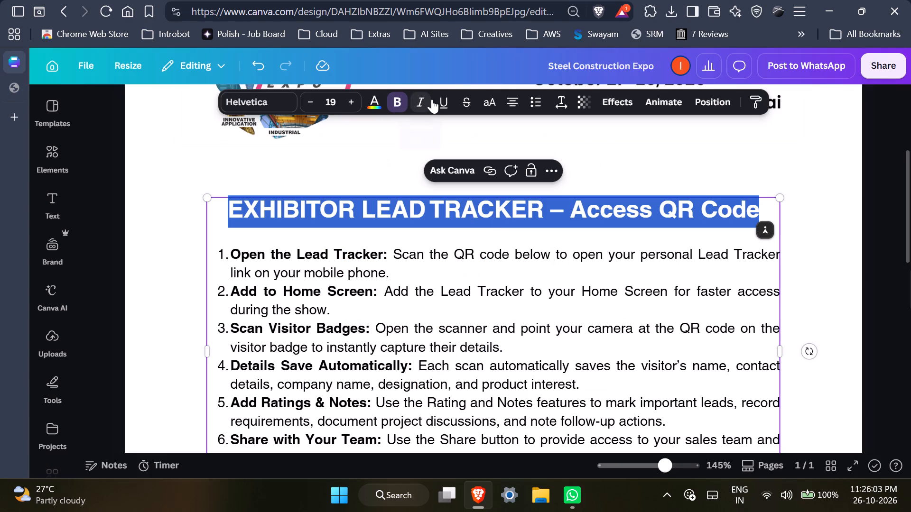
pyautogui.click(438, 102)
pyautogui.click(438, 102)
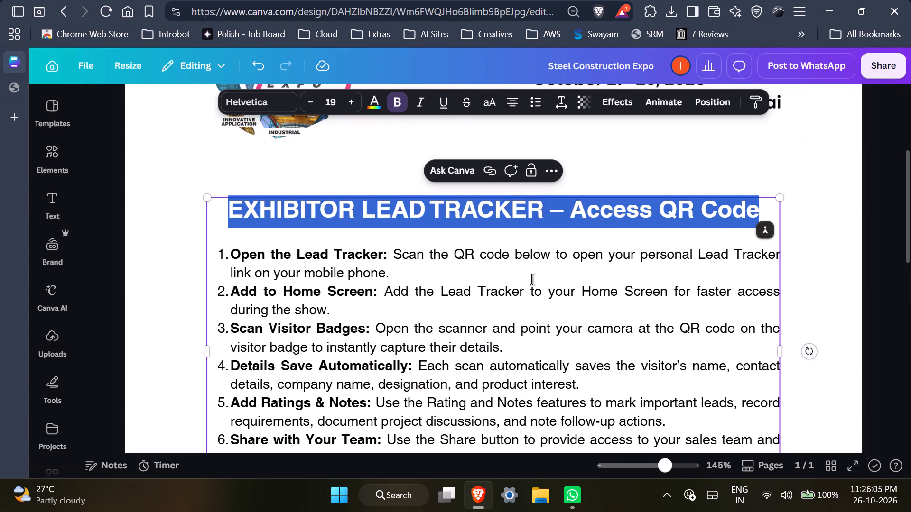
pyautogui.click(531, 279)
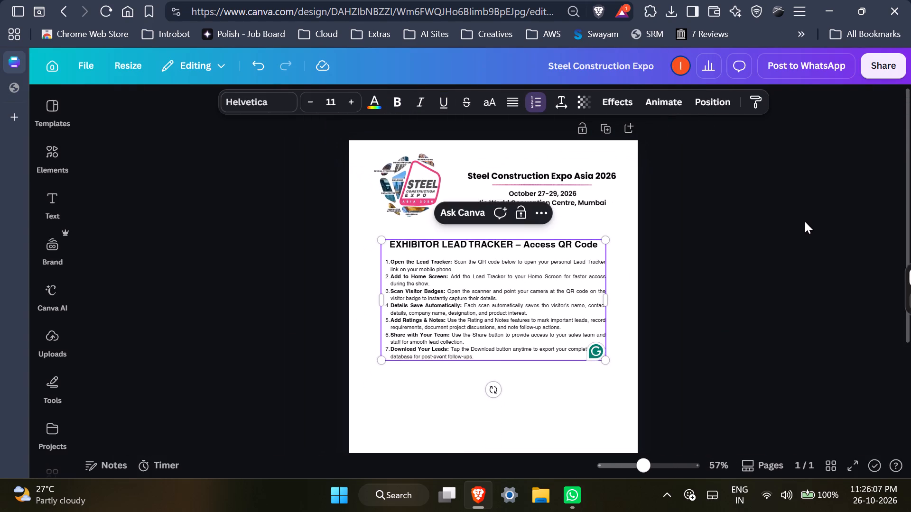
pyautogui.click(805, 221)
# Move the heading and instruction text box slightly up, closer to the event header.
pyautogui.moveTo(547, 319); pyautogui.dragTo(547, 309)
pyautogui.click(740, 239)
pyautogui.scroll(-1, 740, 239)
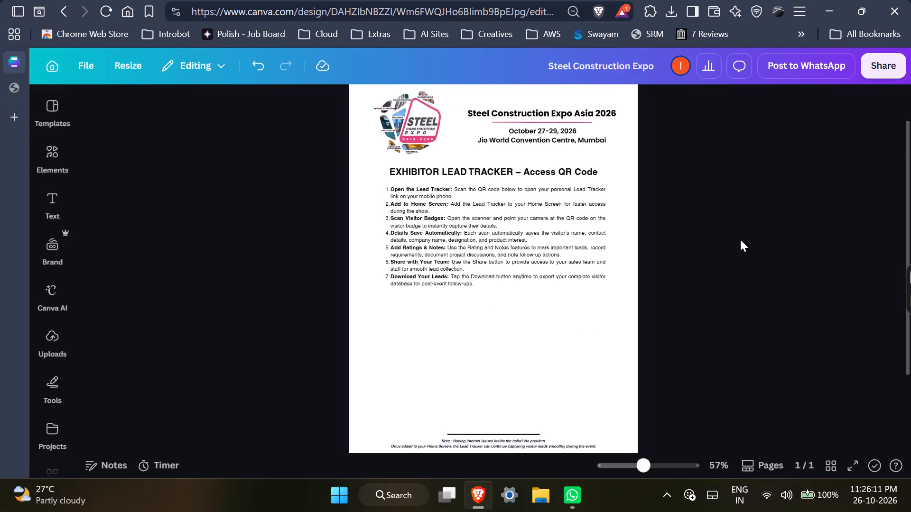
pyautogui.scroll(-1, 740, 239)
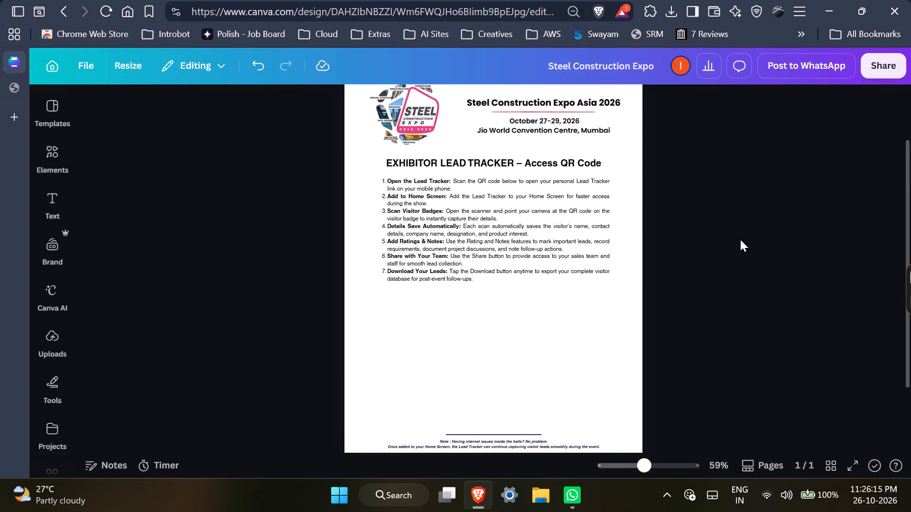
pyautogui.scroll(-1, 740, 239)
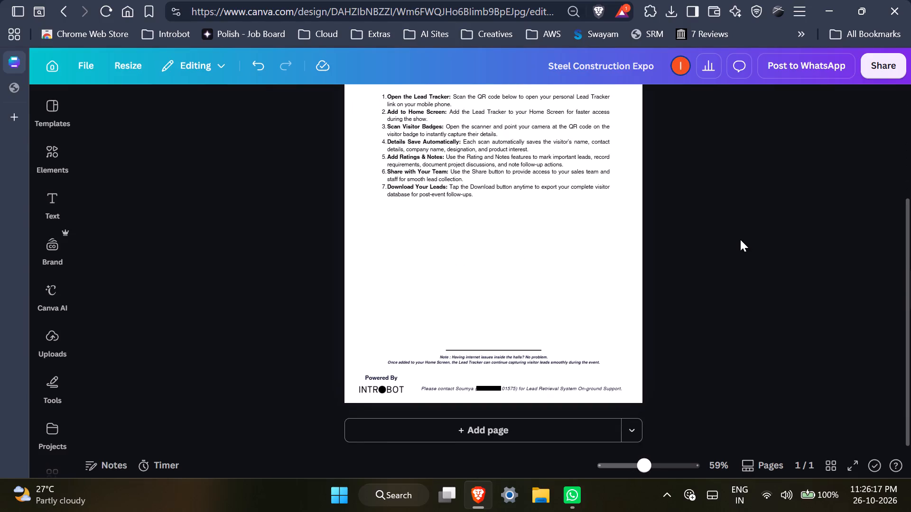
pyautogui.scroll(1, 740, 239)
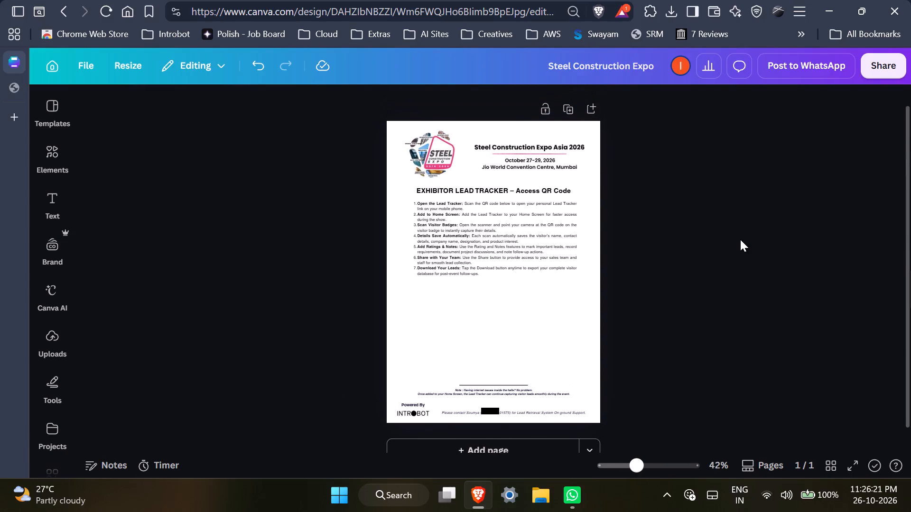
# Download the one-page lead tracker design as a PDF with the Digital preset, without compression.
pyautogui.press('Print')
pyautogui.press('Escape')
pyautogui.click(882, 62)
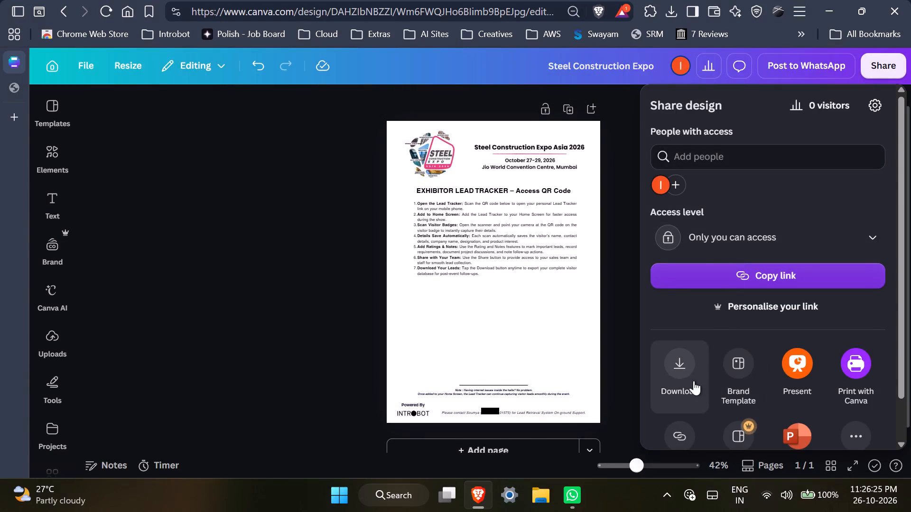
pyautogui.click(694, 381)
pyautogui.click(774, 323)
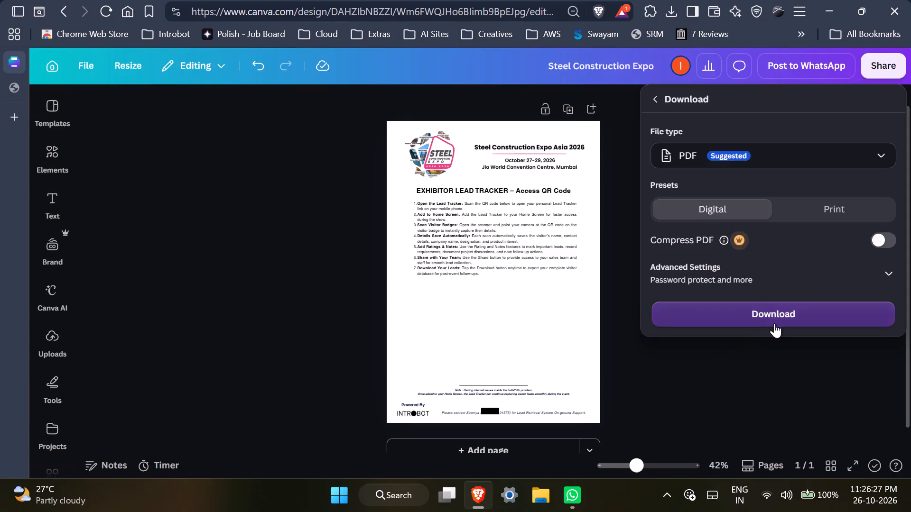
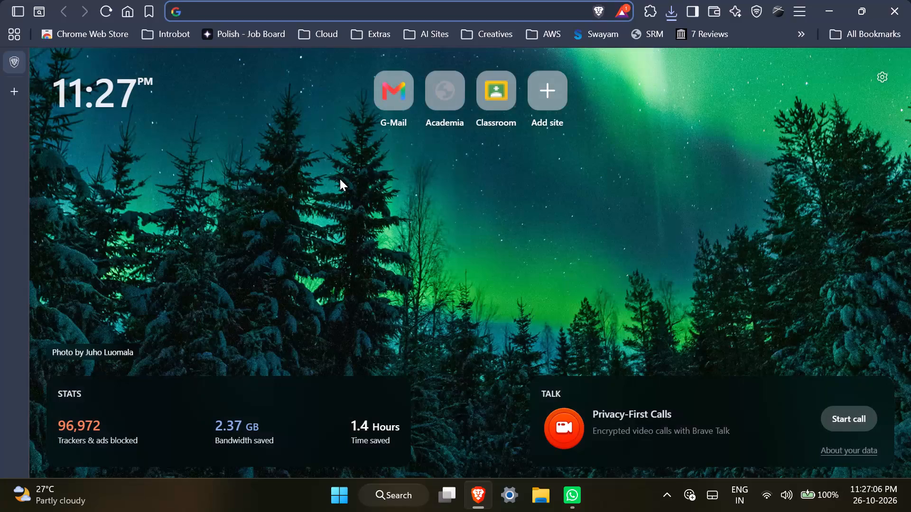
# Open the Introbot admin dashboard and go to the Lead Tracker PDF configuration of the Steel Construction Expo 2026 event.
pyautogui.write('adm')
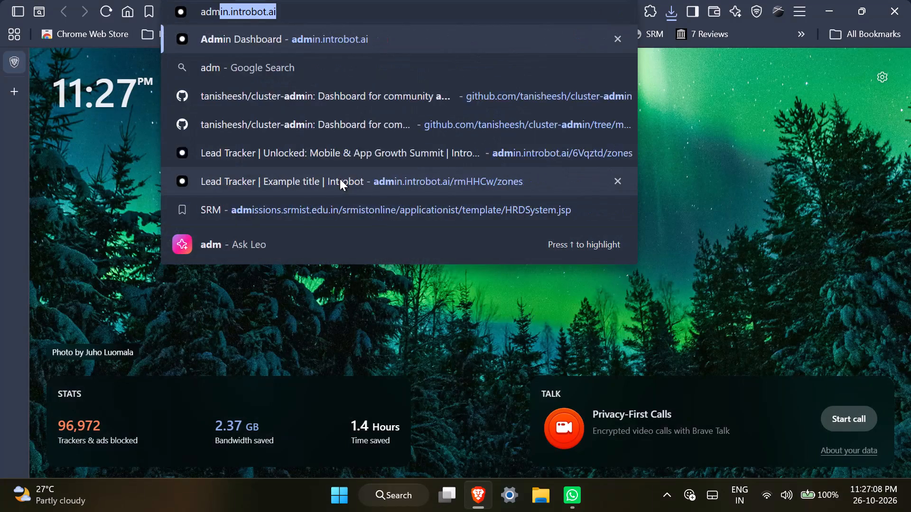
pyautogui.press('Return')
pyautogui.click(351, 232)
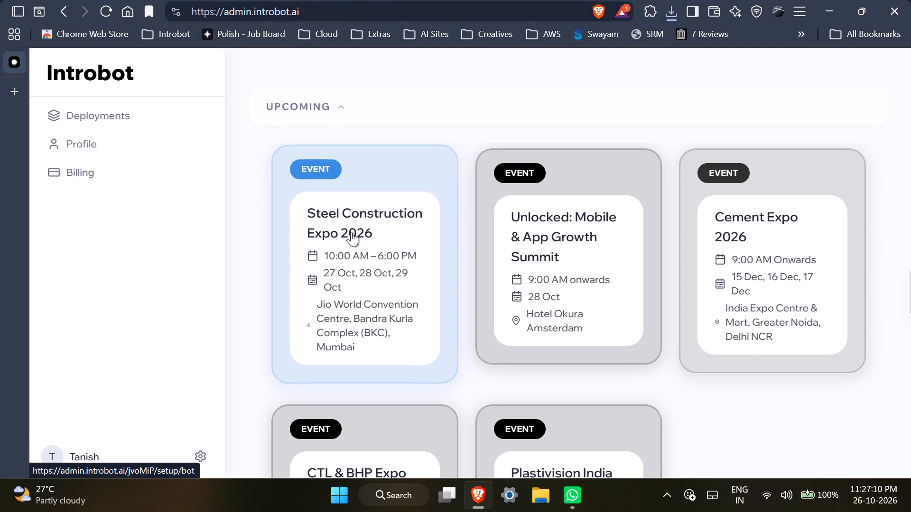
pyautogui.scroll(-2, 199, 277)
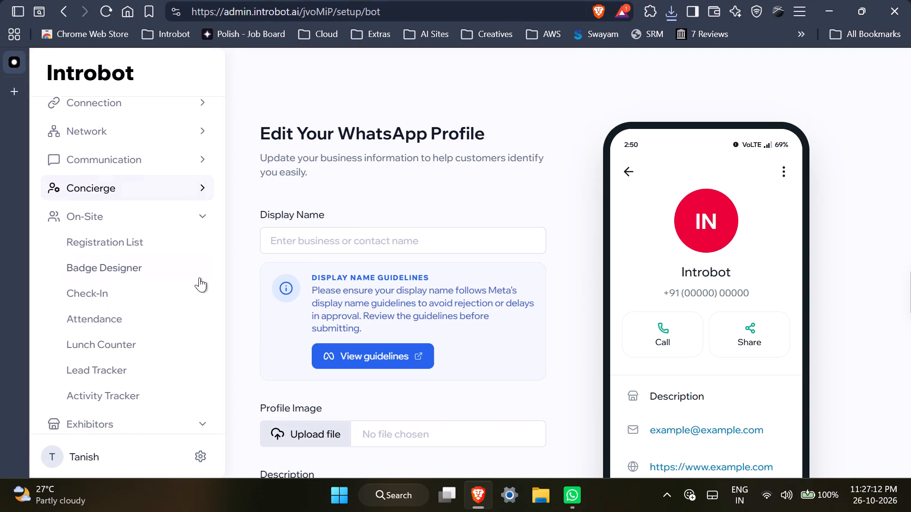
pyautogui.scroll(-1, 199, 277)
pyautogui.click(141, 338)
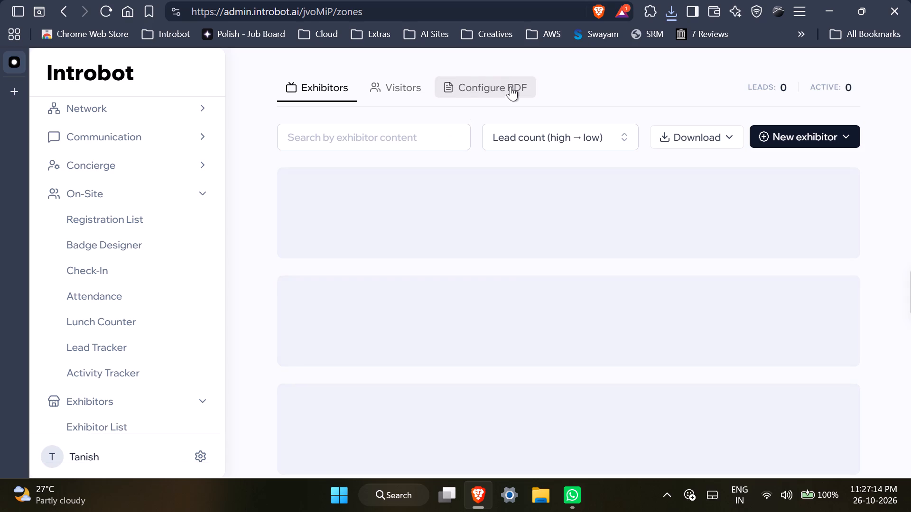
pyautogui.click(511, 88)
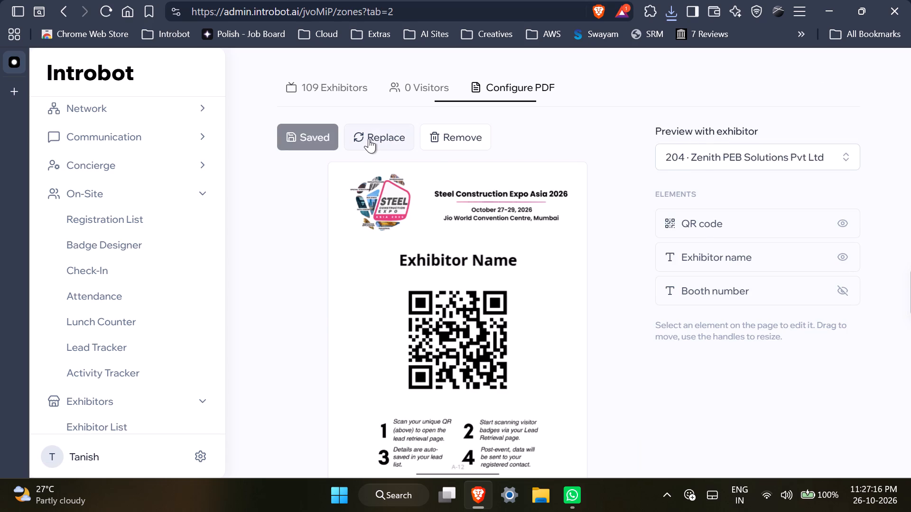
# Replace the Lead Tracker template with the file "Steel Construction Expo (2).pdf" from Downloads.
pyautogui.click(369, 138)
pyautogui.click(509, 346)
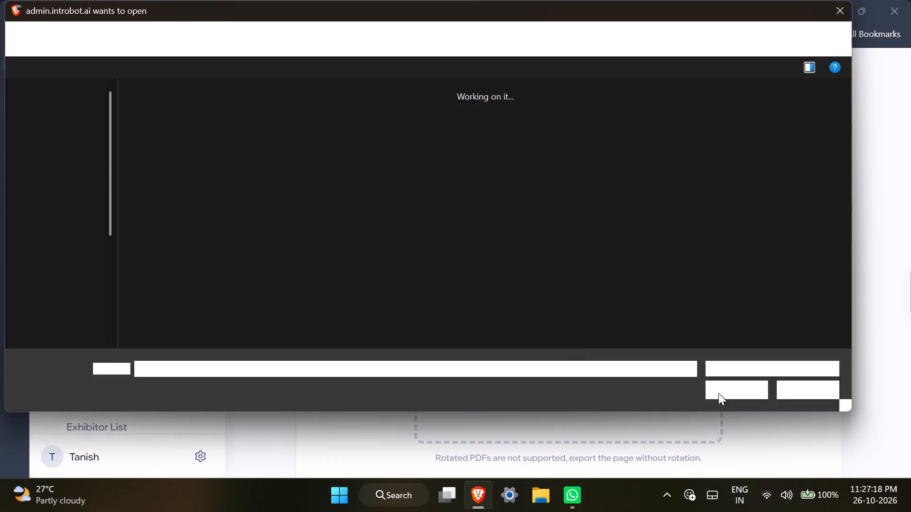
pyautogui.click(448, 127)
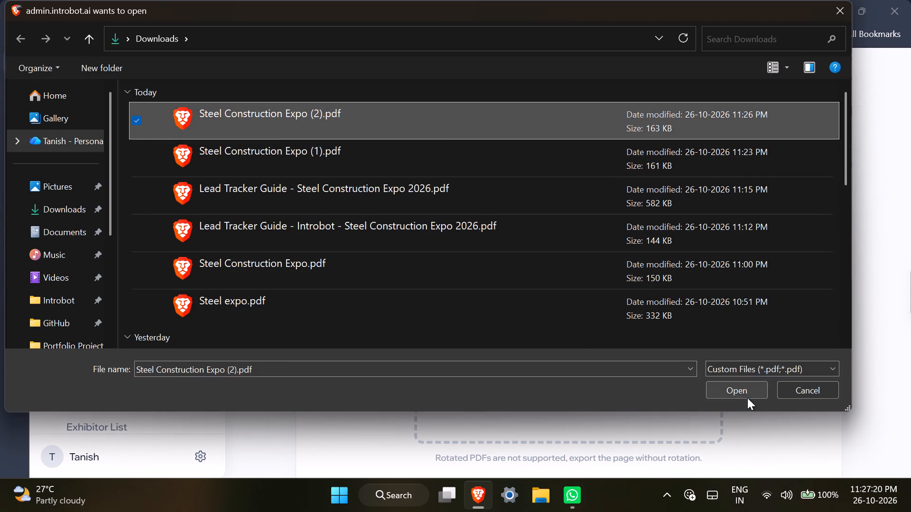
pyautogui.click(747, 397)
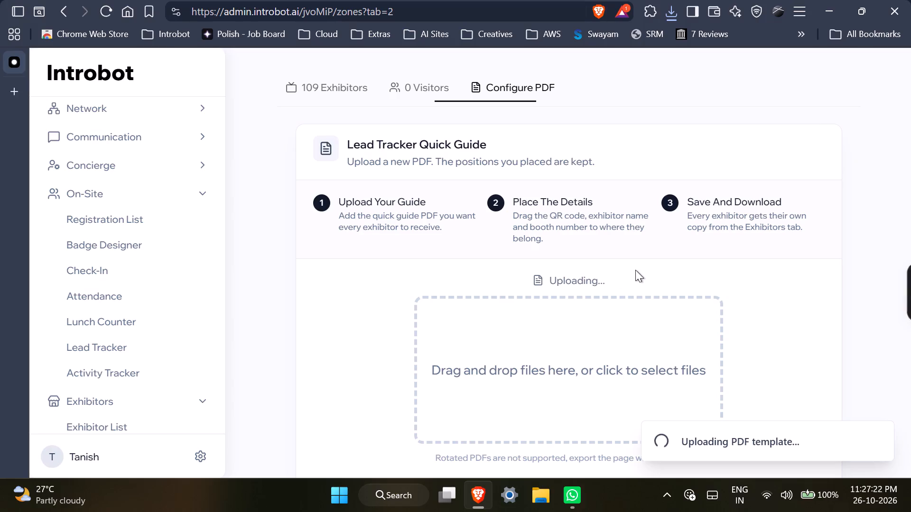
# Select the QR code element overlapping the instructions on the new template page.
pyautogui.scroll(-1, 635, 270)
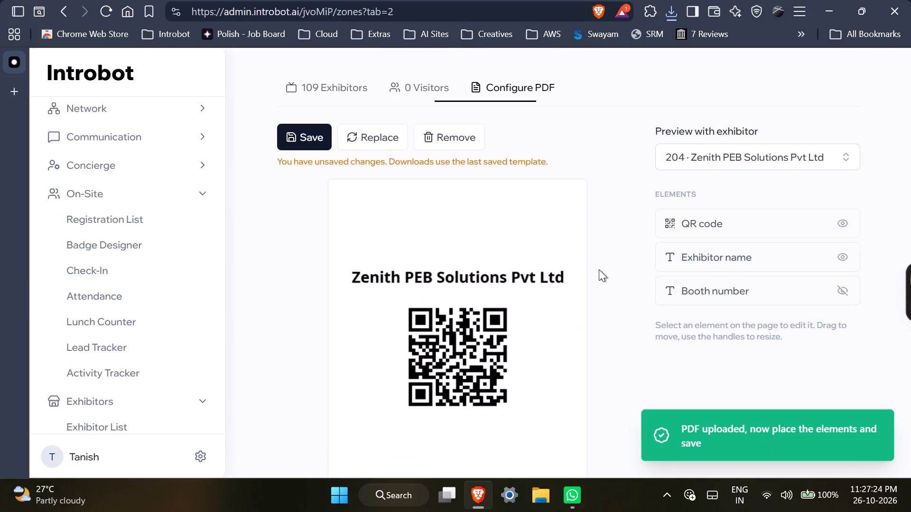
pyautogui.scroll(-2, 595, 266)
pyautogui.scroll(1, 595, 266)
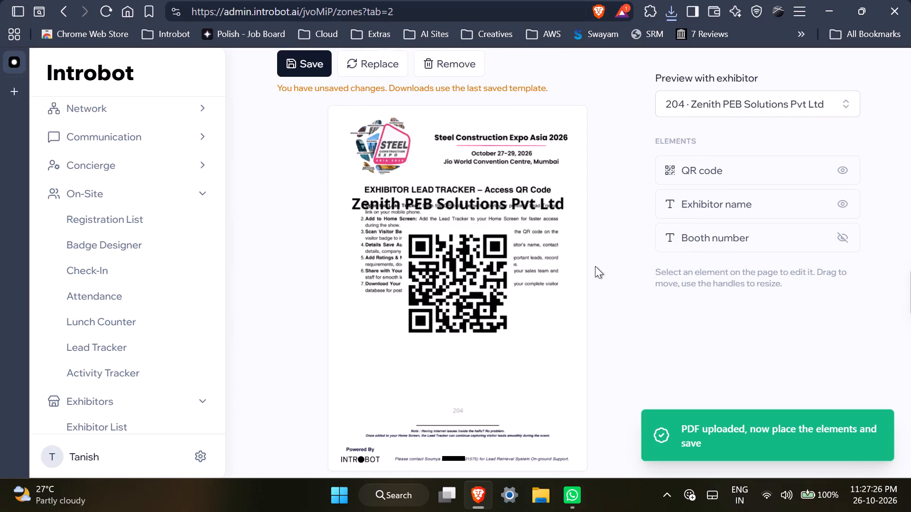
pyautogui.click(450, 284)
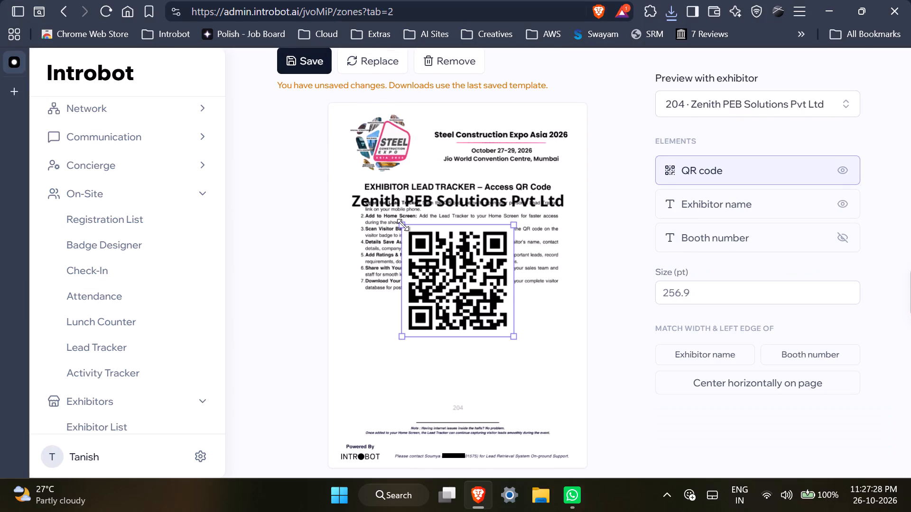
# Resize the QR code to about 189 pt and centre it horizontally on the page just above the footer note line.
pyautogui.moveTo(403, 225); pyautogui.dragTo(475, 276)
pyautogui.moveTo(485, 332); pyautogui.dragTo(457, 382)
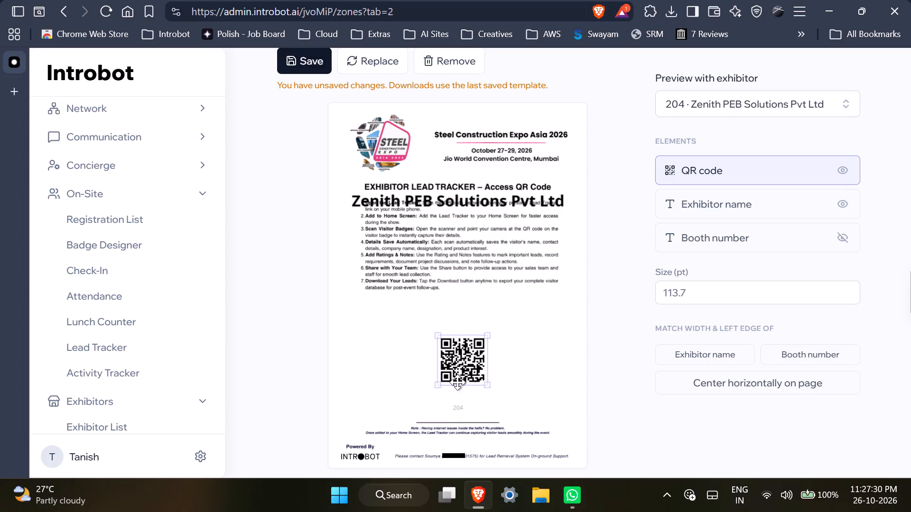
pyautogui.moveTo(457, 382); pyautogui.dragTo(455, 415)
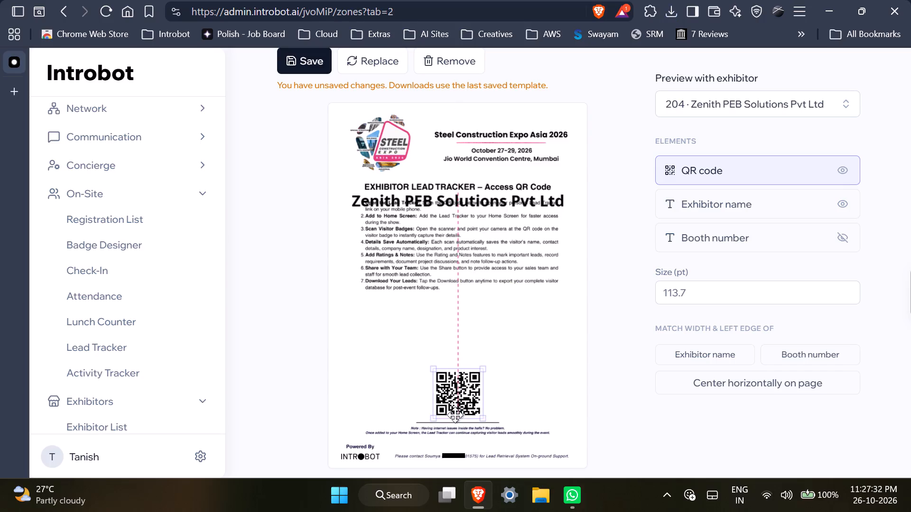
pyautogui.moveTo(455, 415); pyautogui.dragTo(455, 411)
pyautogui.moveTo(433, 362); pyautogui.dragTo(423, 358)
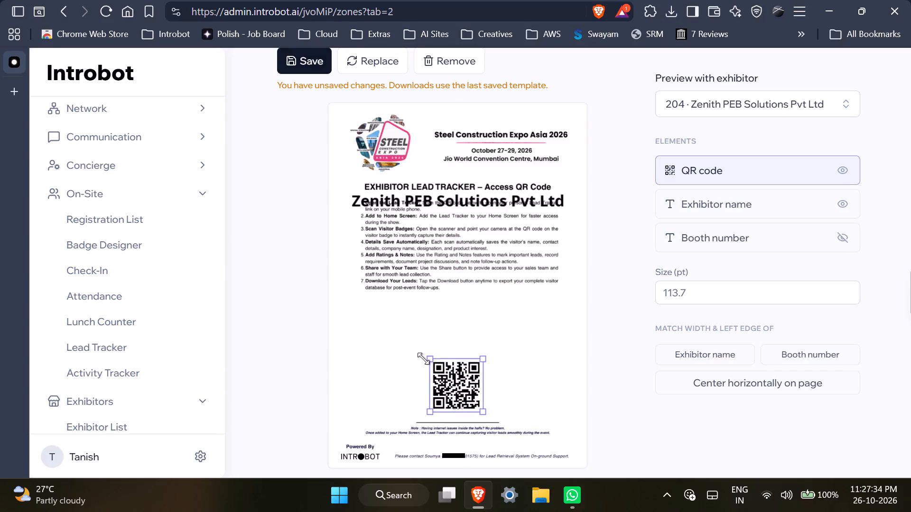
pyautogui.moveTo(423, 358); pyautogui.dragTo(391, 339)
pyautogui.moveTo(438, 381); pyautogui.dragTo(450, 381)
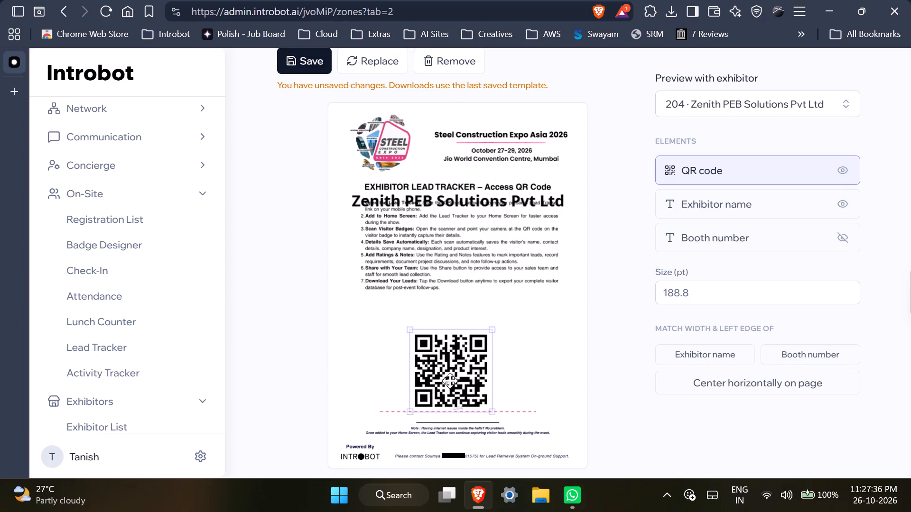
pyautogui.moveTo(450, 381); pyautogui.dragTo(453, 381)
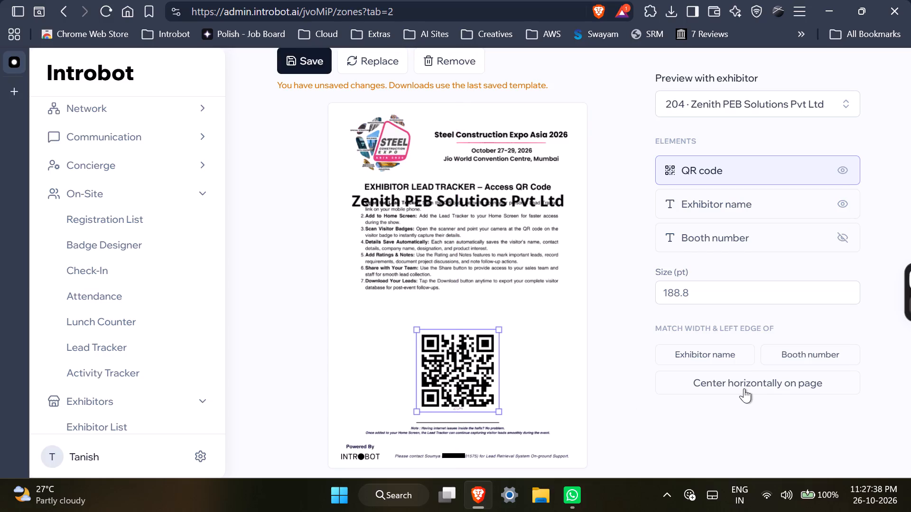
pyautogui.click(744, 388)
# Move the exhibitor name off the heading to below the instructions and narrow its box to about 447 pt.
pyautogui.moveTo(446, 203); pyautogui.dragTo(453, 282)
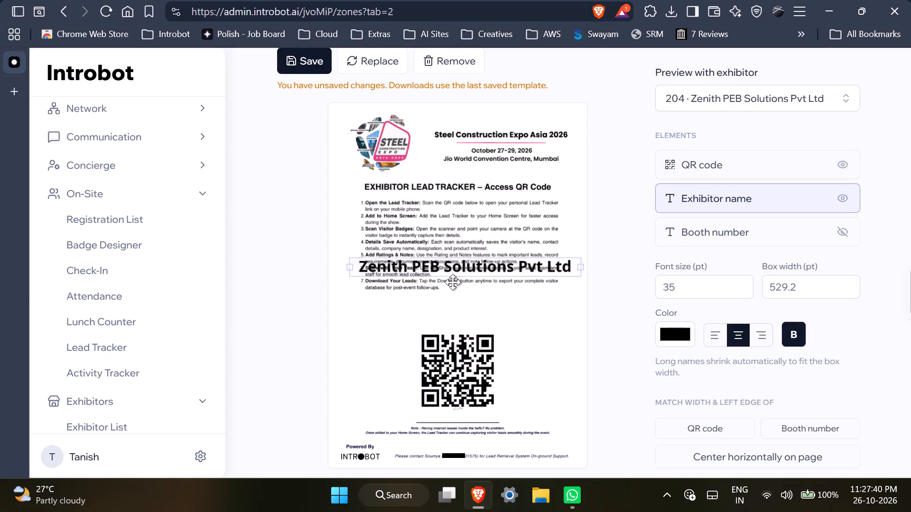
pyautogui.moveTo(453, 282); pyautogui.dragTo(443, 312)
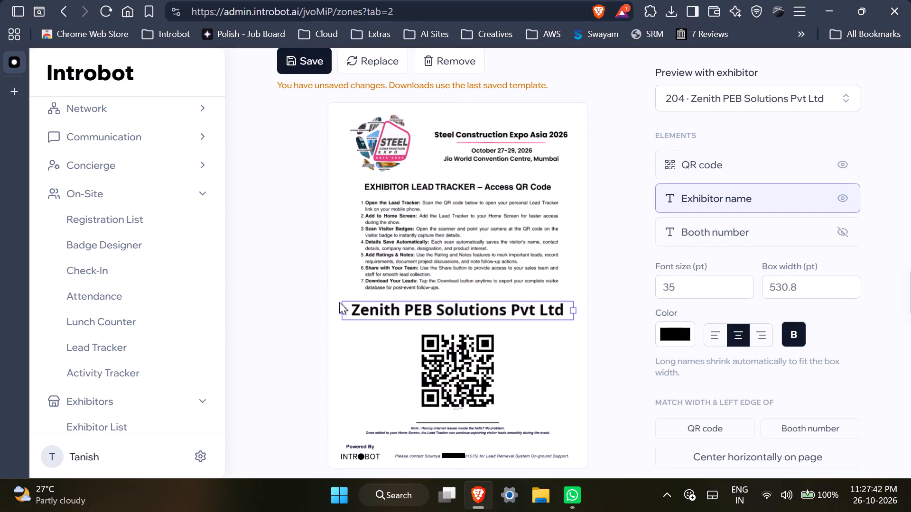
pyautogui.moveTo(345, 312); pyautogui.dragTo(405, 317)
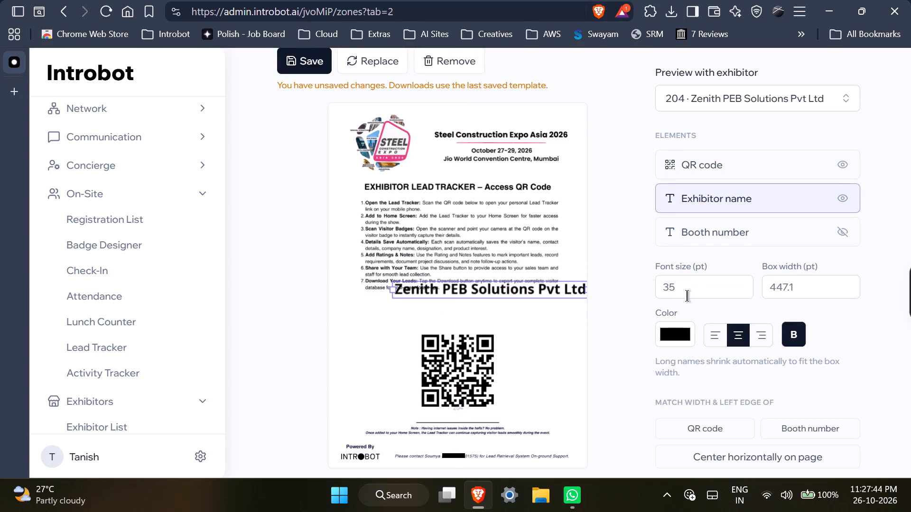
# Set the exhibitor name's font size to 30 pt.
pyautogui.click(696, 290)
pyautogui.press('BackSpace')
pyautogui.press('BackSpace')
pyautogui.press('BackSpace')
pyautogui.press('BackSpace')
pyautogui.write('30')
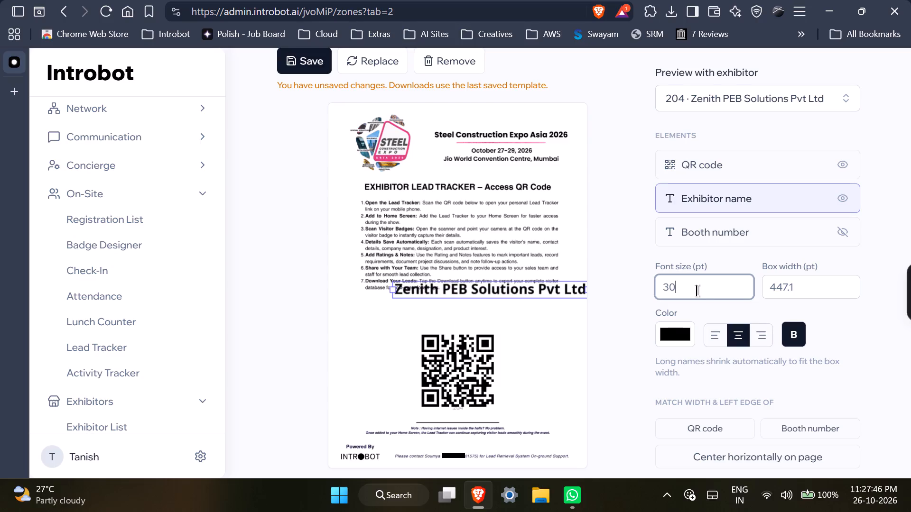
# Place the exhibitor name in the gap between the instructions and the QR code, centred horizontally on the page.
pyautogui.moveTo(521, 292); pyautogui.dragTo(480, 318)
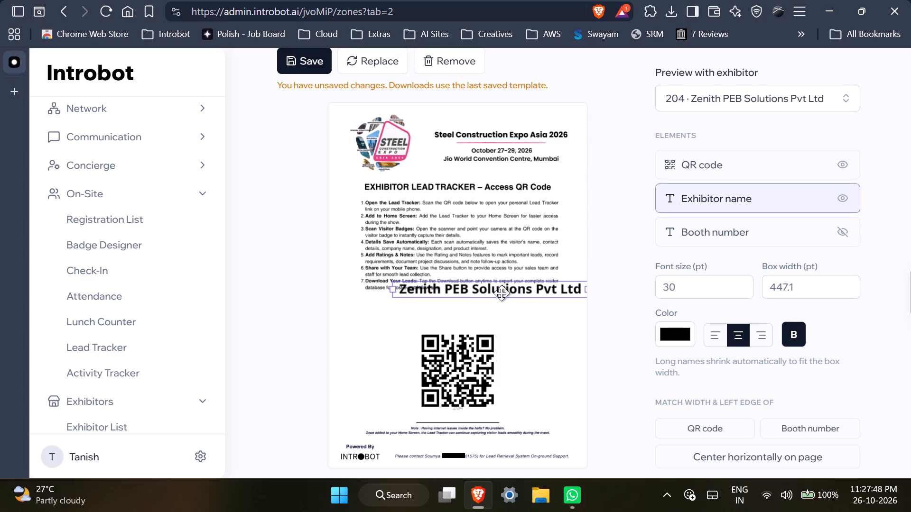
pyautogui.moveTo(506, 286); pyautogui.dragTo(476, 308)
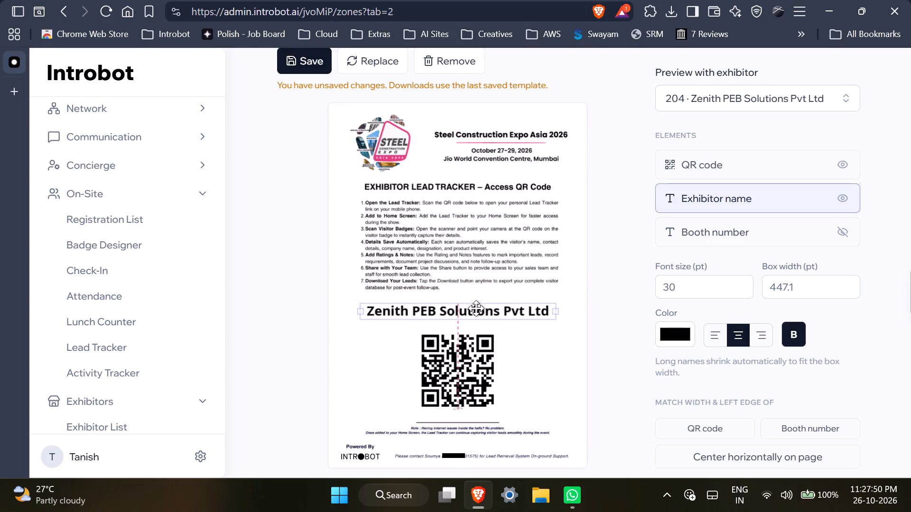
pyautogui.moveTo(476, 308); pyautogui.dragTo(476, 311)
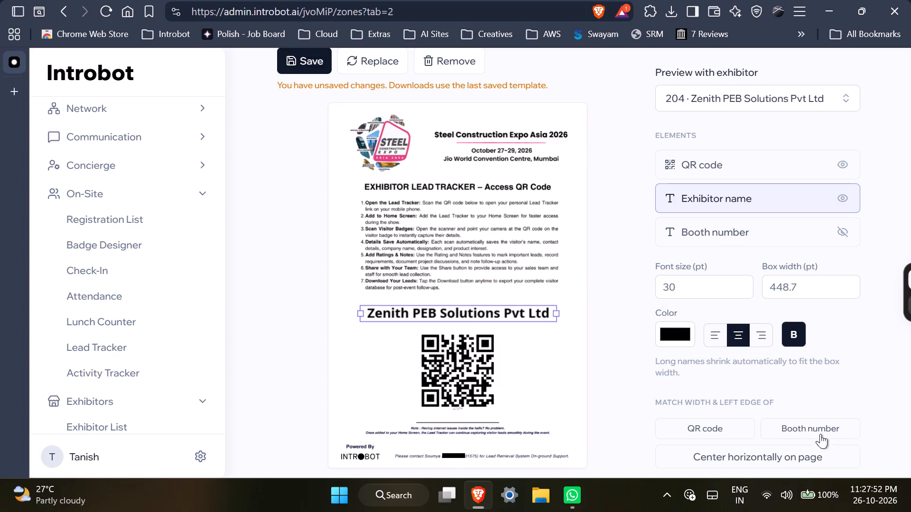
pyautogui.click(784, 456)
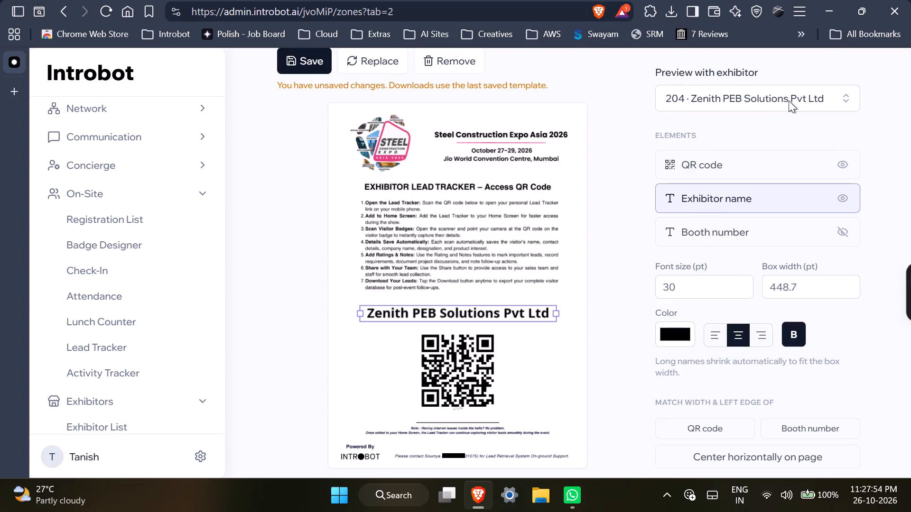
# Preview the template with the long-named exhibitor 1503 · Graco India Pvt Ltd & Blast tech Solutions LLP, and switch back to 204 · Zenith PEB Solutions Pvt Ltd.
pyautogui.click(789, 101)
pyautogui.click(789, 101)
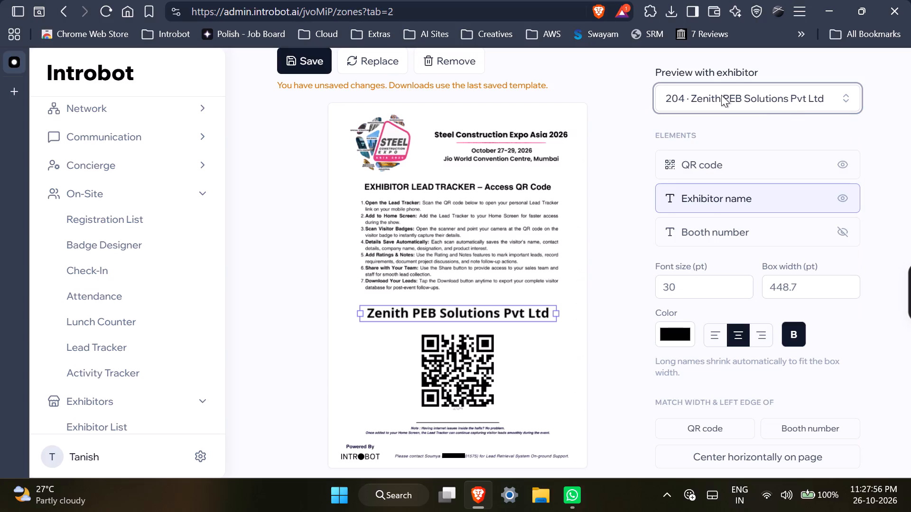
pyautogui.click(721, 95)
pyautogui.scroll(-2, 719, 208)
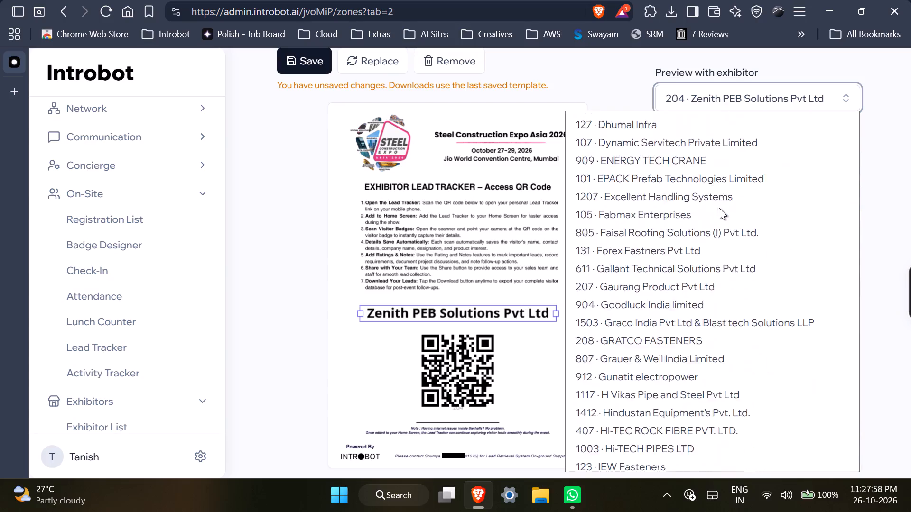
pyautogui.scroll(-1, 719, 208)
pyautogui.click(702, 287)
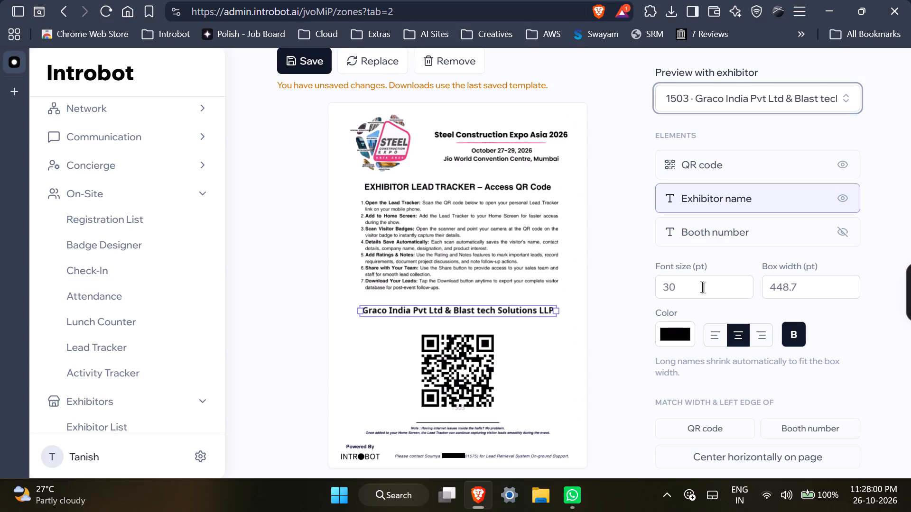
pyautogui.click(744, 109)
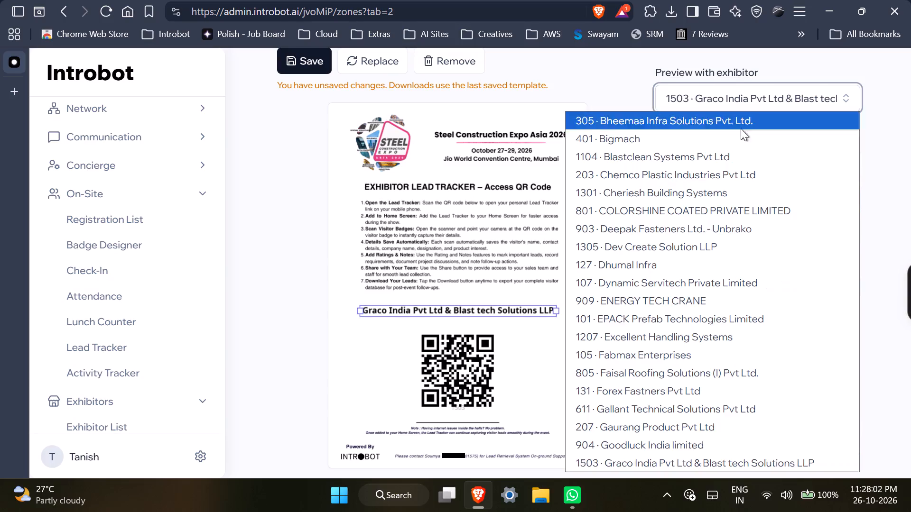
pyautogui.scroll(6, 722, 224)
pyautogui.click(677, 125)
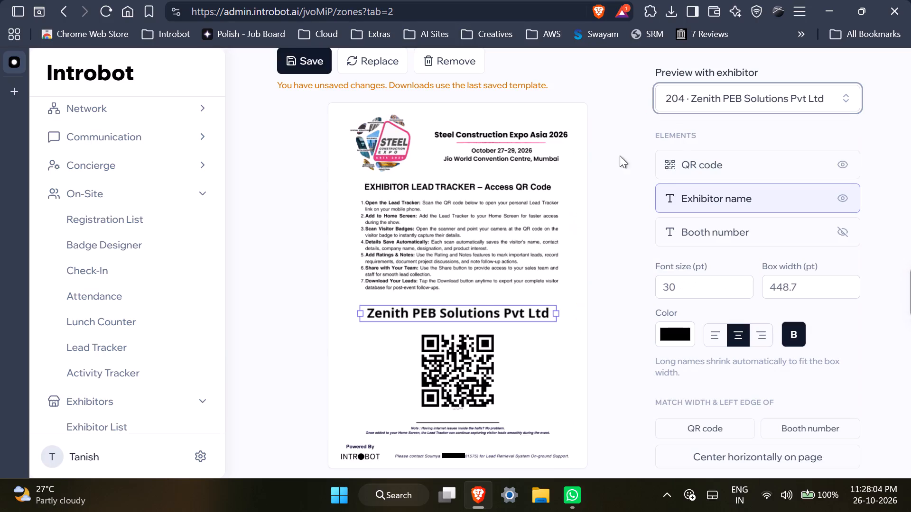
# Deselect the exhibitor name, check the whole page layout and save the PDF template.
pyautogui.click(606, 176)
pyautogui.click(606, 176)
pyautogui.click(573, 253)
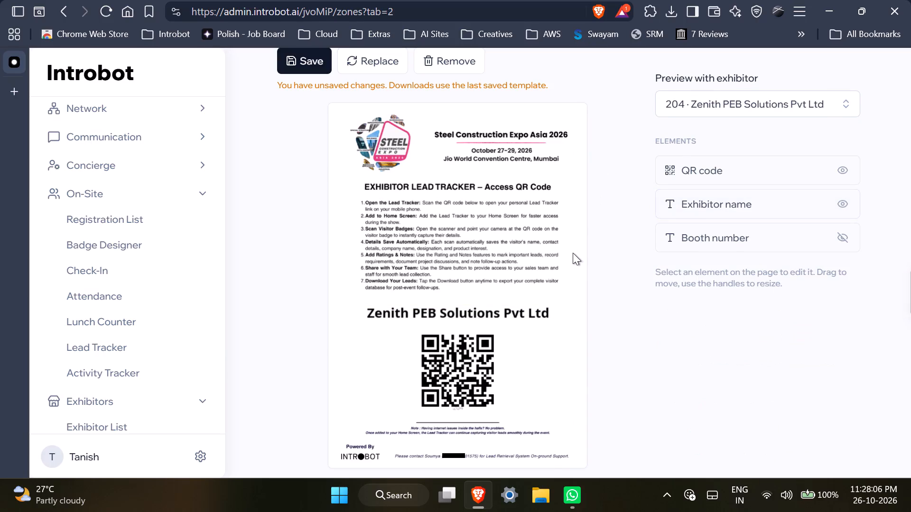
pyautogui.click(608, 250)
pyautogui.scroll(-2, 608, 250)
pyautogui.scroll(4, 608, 250)
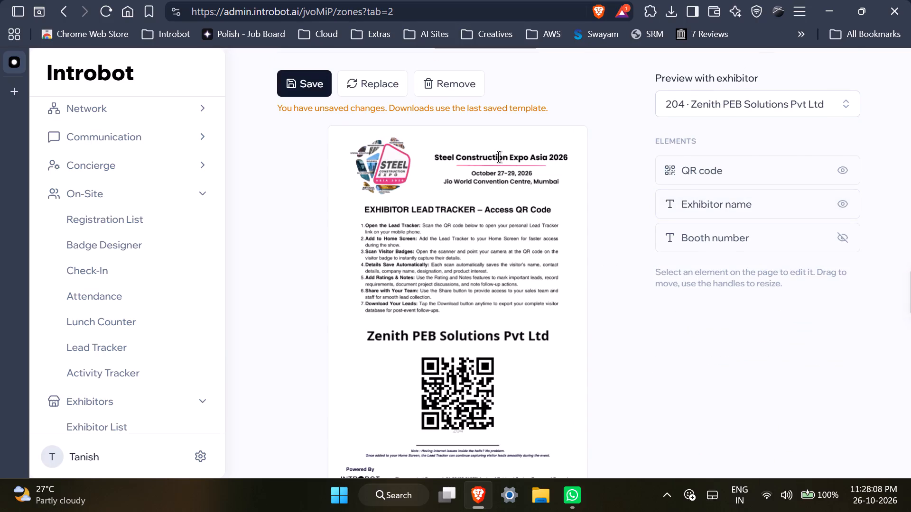
pyautogui.click(304, 135)
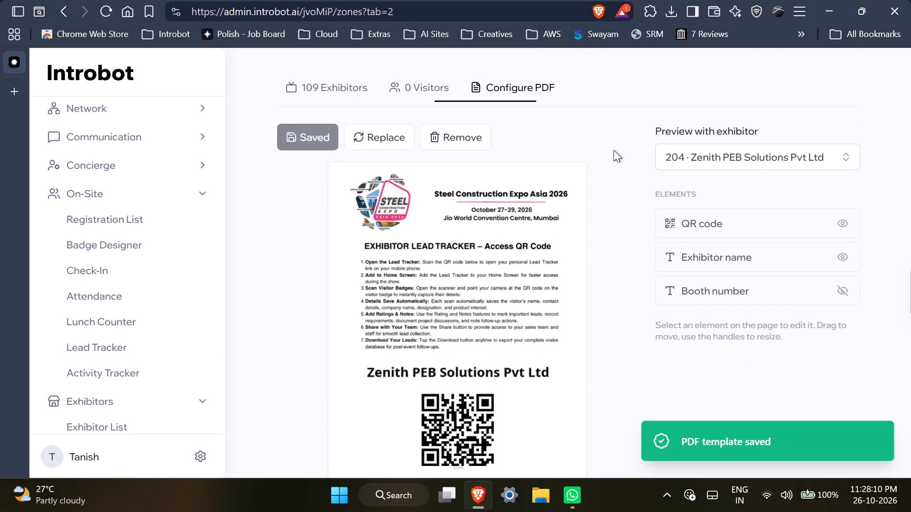
# Return to the exhibitors list and download the PDF for the Introbot exhibitor.
pyautogui.click(327, 92)
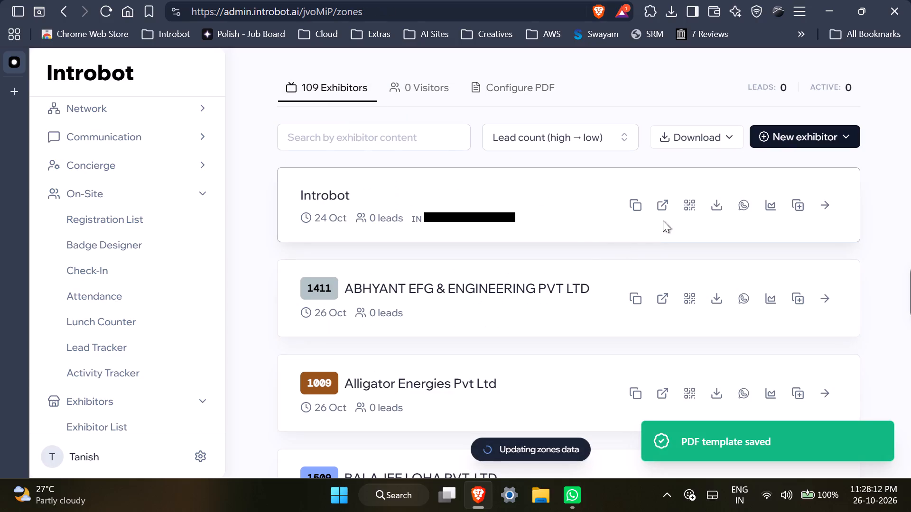
pyautogui.click(725, 209)
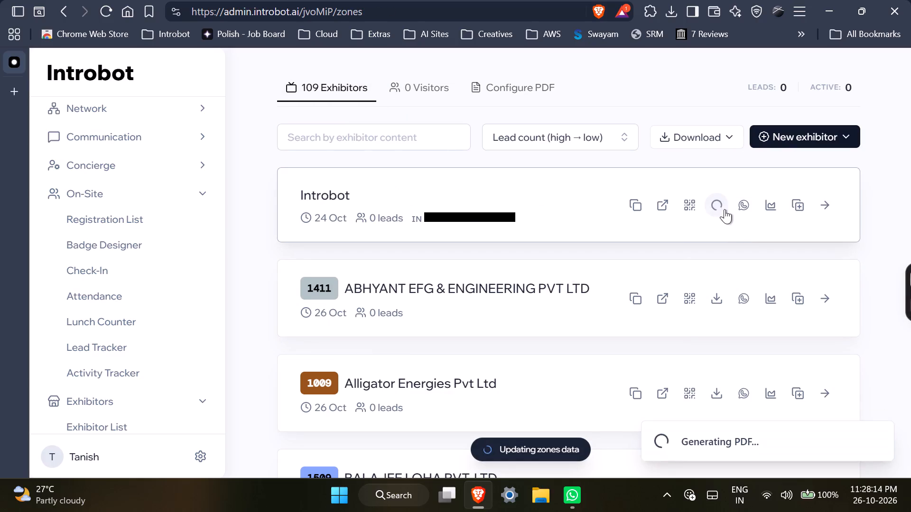
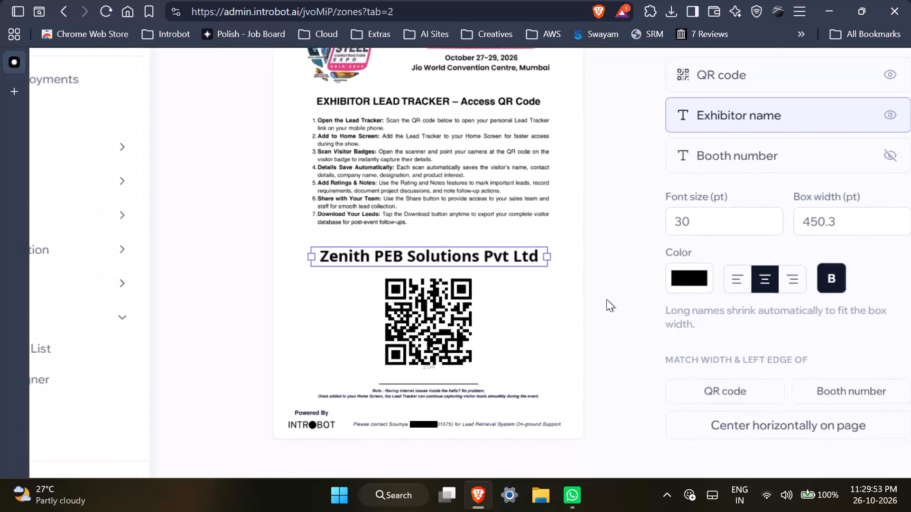
# Resize the QR code to about 182 pt and position it roughly centred between the exhibitor name and the line above the note.
pyautogui.click(477, 324)
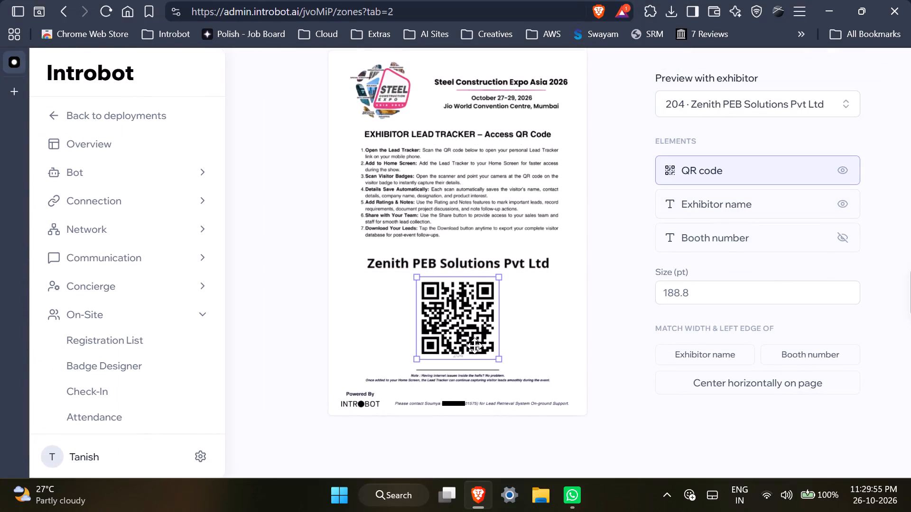
pyautogui.moveTo(501, 361); pyautogui.dragTo(510, 364)
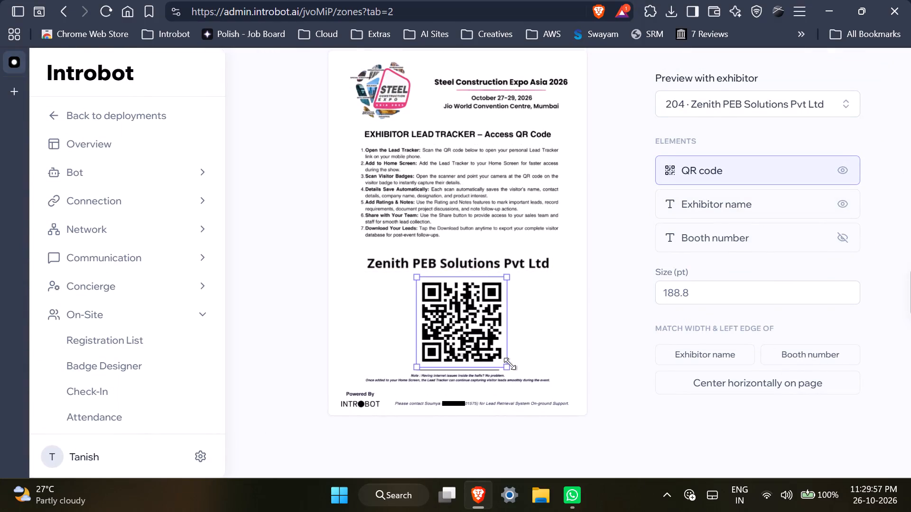
pyautogui.moveTo(510, 364); pyautogui.dragTo(508, 361)
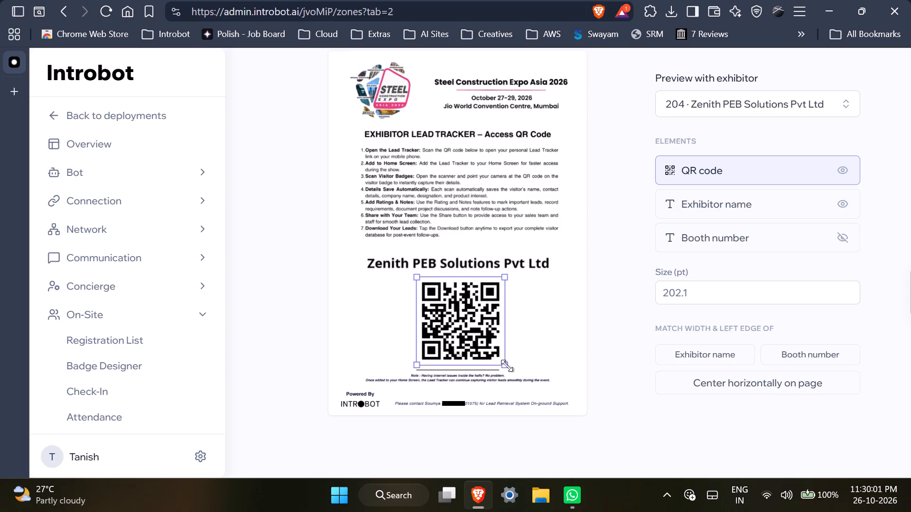
pyautogui.moveTo(507, 366); pyautogui.dragTo(496, 356)
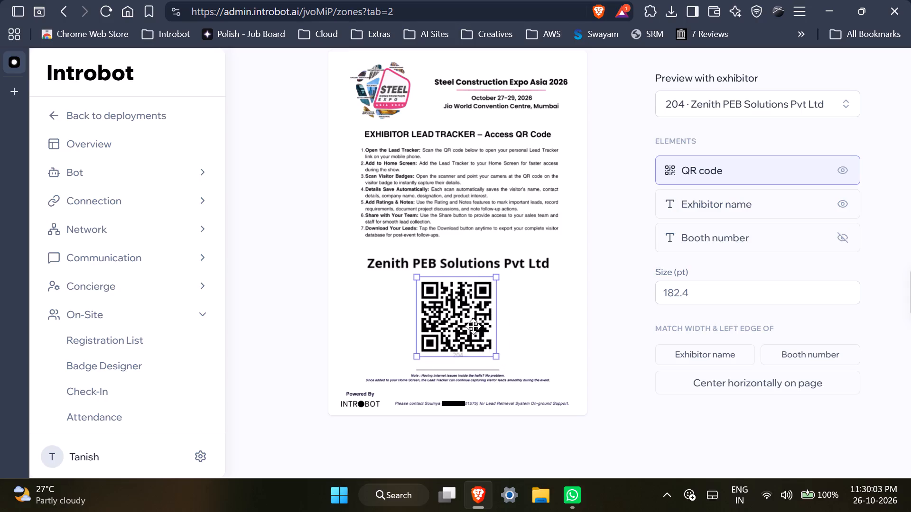
pyautogui.moveTo(469, 319); pyautogui.dragTo(465, 319)
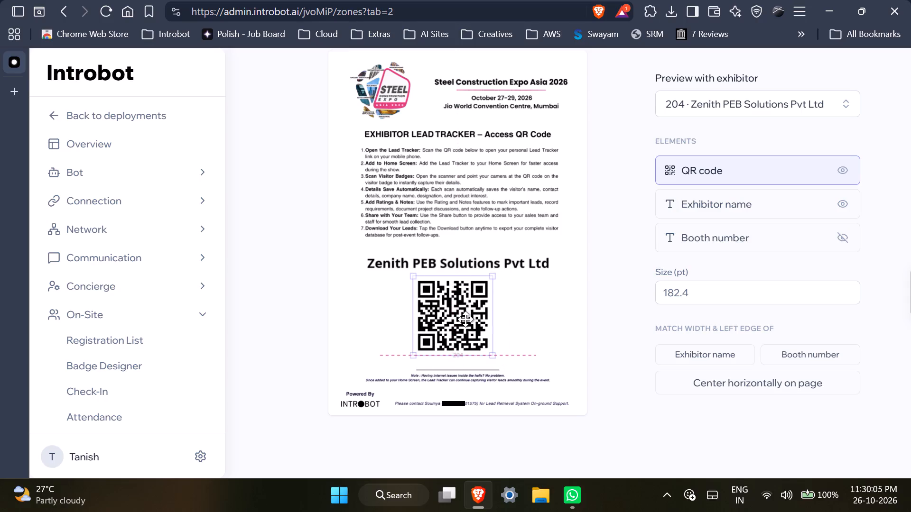
pyautogui.moveTo(465, 319); pyautogui.dragTo(474, 320)
pyautogui.click(600, 314)
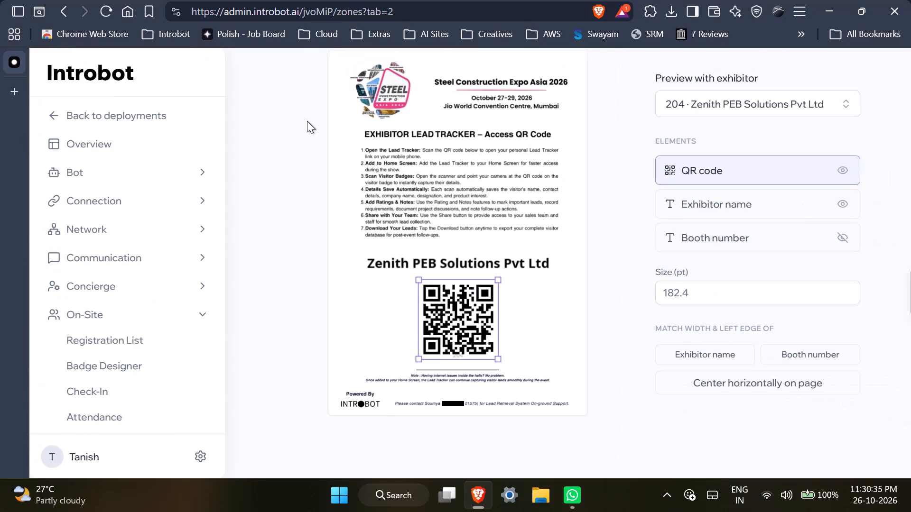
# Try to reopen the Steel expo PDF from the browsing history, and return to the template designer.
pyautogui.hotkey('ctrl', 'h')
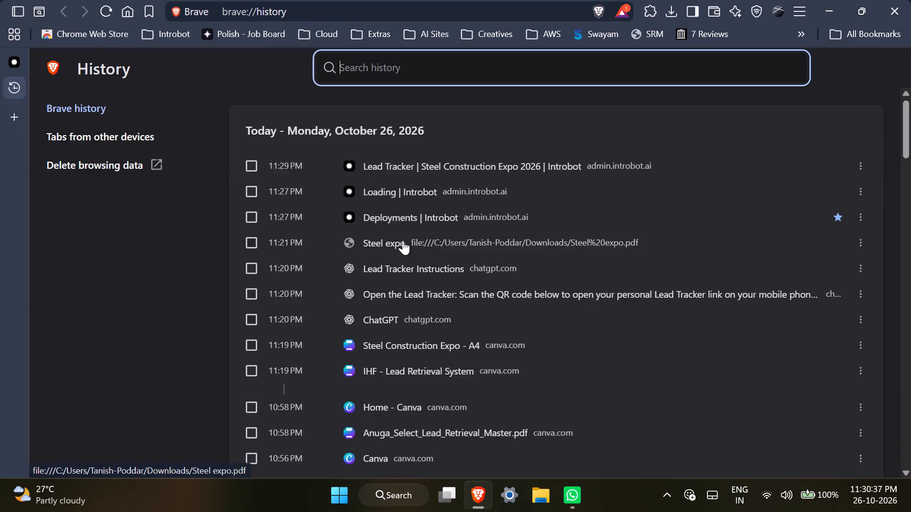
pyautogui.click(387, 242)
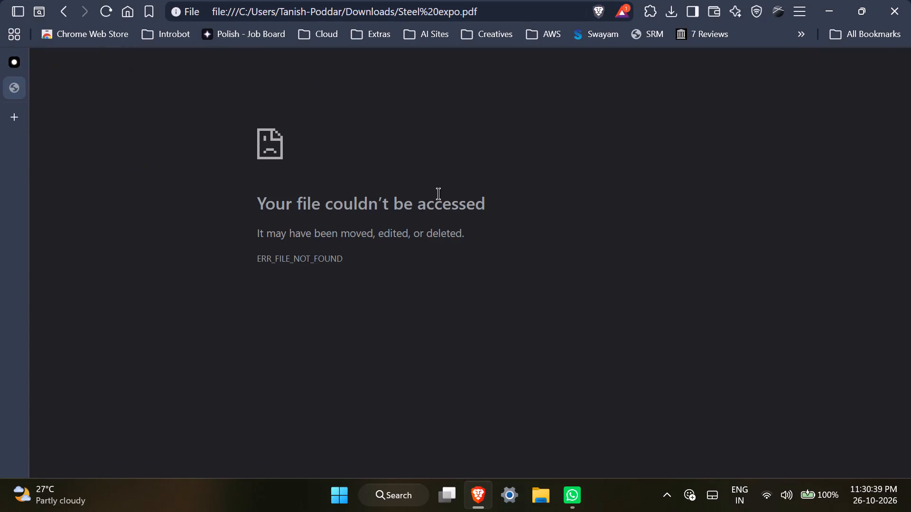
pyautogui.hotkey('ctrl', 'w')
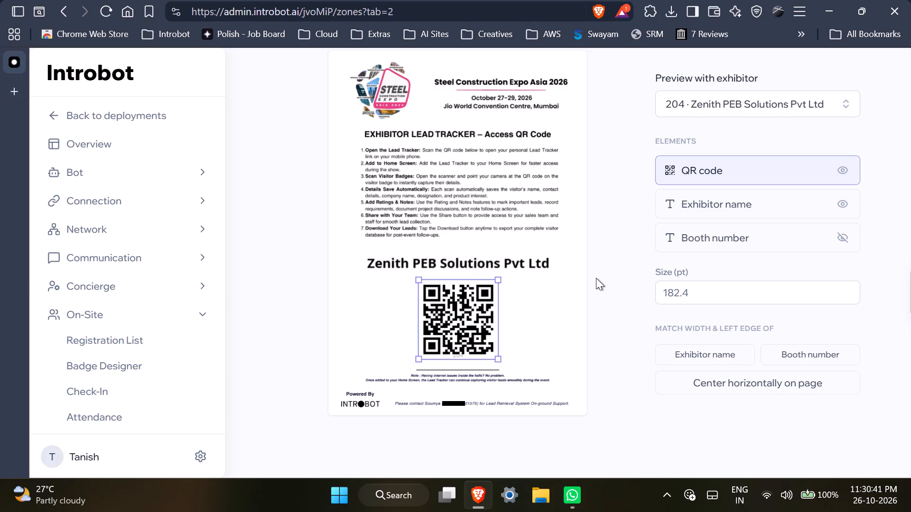
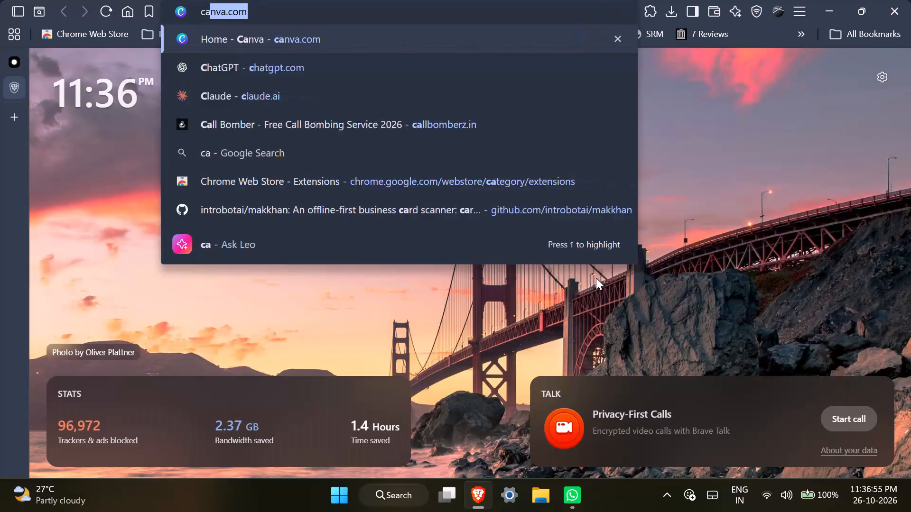
# Open Canva in the browser and open the Steel Construction Expo design for editing.
pyautogui.press('Return')
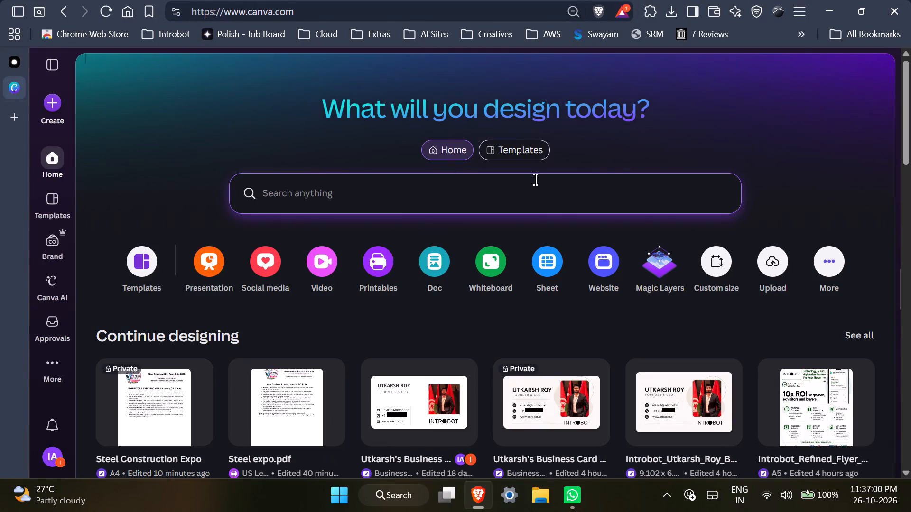
pyautogui.click(157, 411)
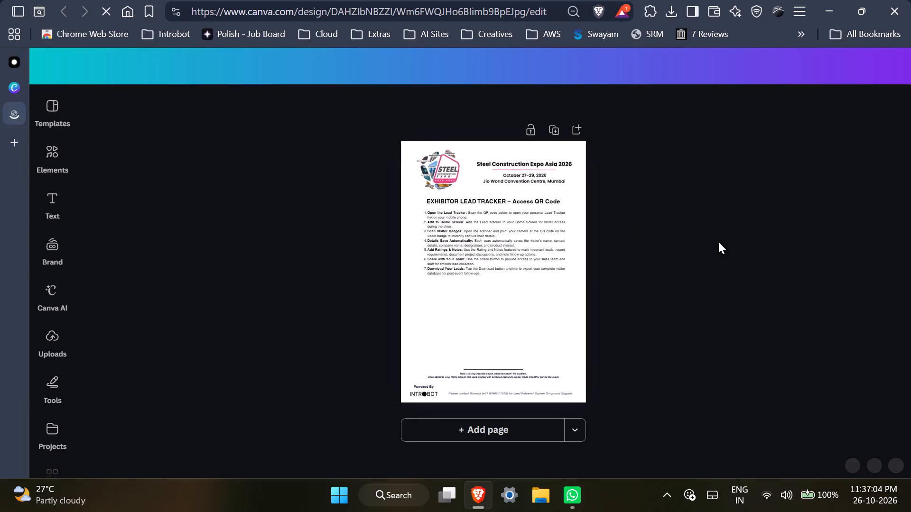
# Delete the short horizontal line above the internet-issues note near the bottom of the page.
pyautogui.scroll(-1, 718, 242)
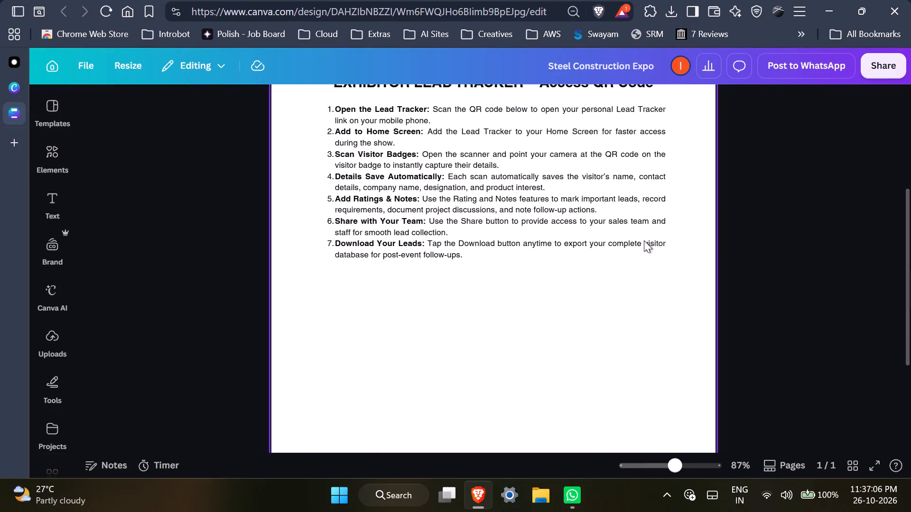
pyautogui.scroll(-2, 679, 65)
pyautogui.scroll(-3, 737, 167)
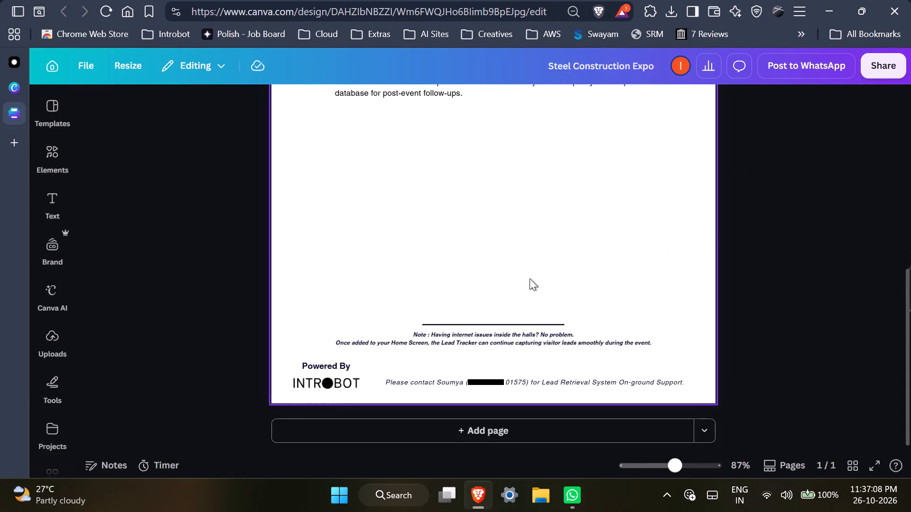
pyautogui.click(483, 322)
pyautogui.press('Delete')
# Move the internet-issues note up to just below item 7 of the instruction list.
pyautogui.scroll(1, 483, 322)
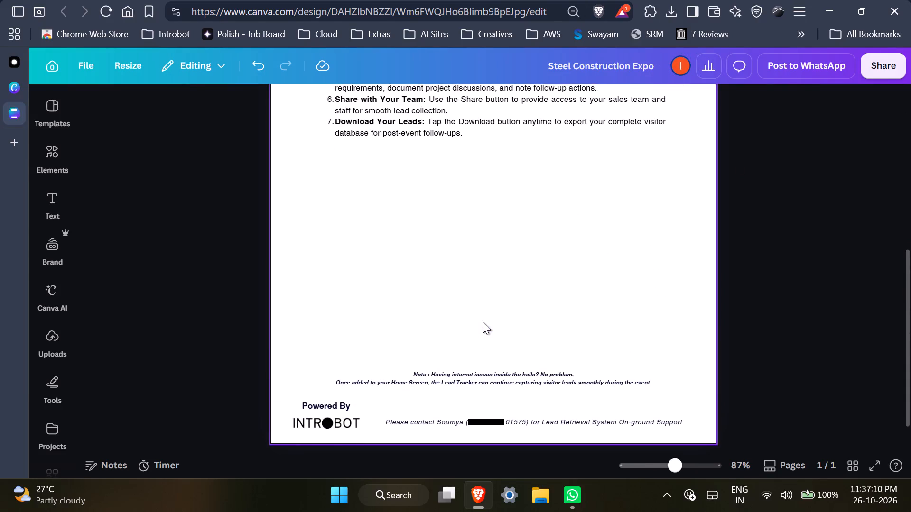
pyautogui.moveTo(467, 379); pyautogui.dragTo(480, 167)
# Join the note's two lines into one continuous paragraph and left-align its text.
pyautogui.doubleClick(480, 167)
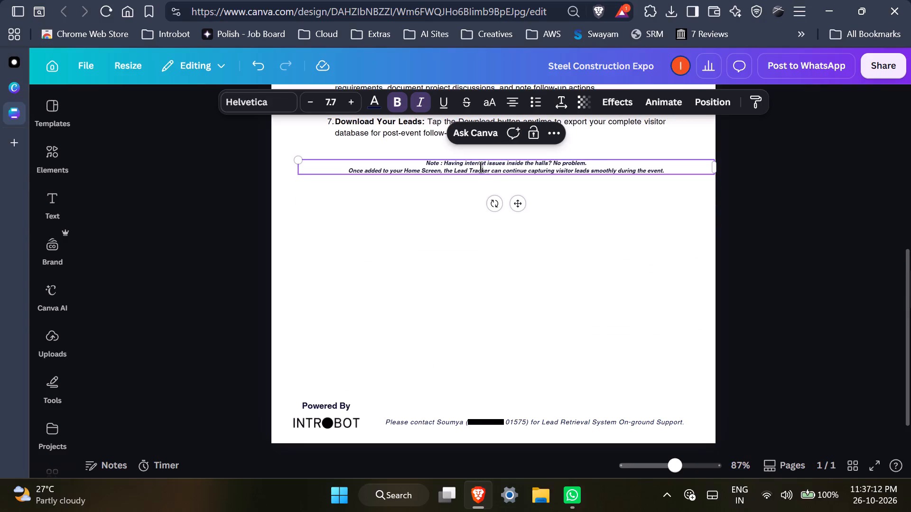
pyautogui.click(345, 169)
pyautogui.press('BackSpace')
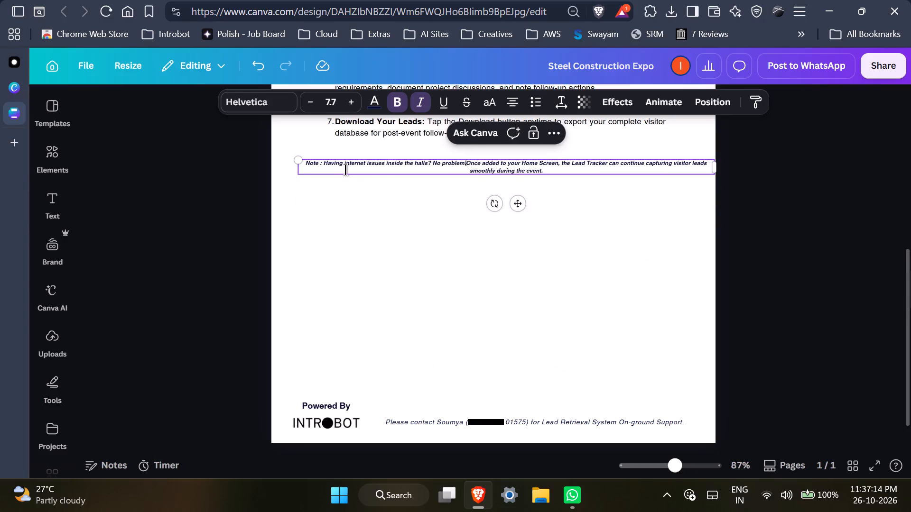
pyautogui.press('space')
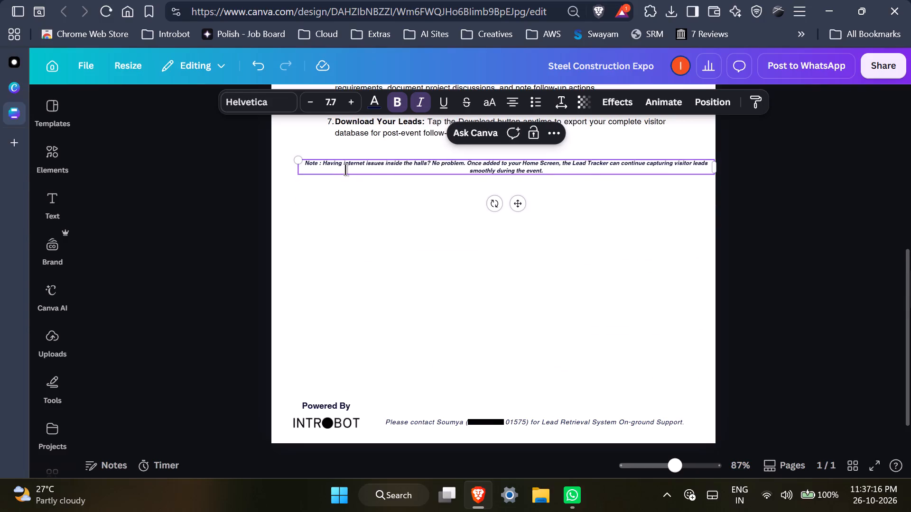
pyautogui.click(593, 168)
pyautogui.hotkey('ctrl', 'a')
pyautogui.click(515, 99)
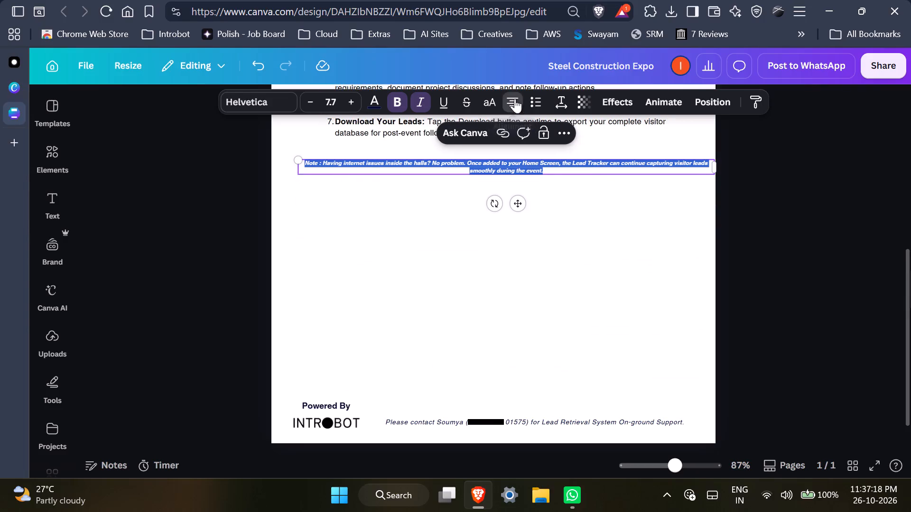
# Narrow the note's text box from both sides to roughly match the width of the instruction list.
pyautogui.moveTo(295, 168); pyautogui.dragTo(321, 163)
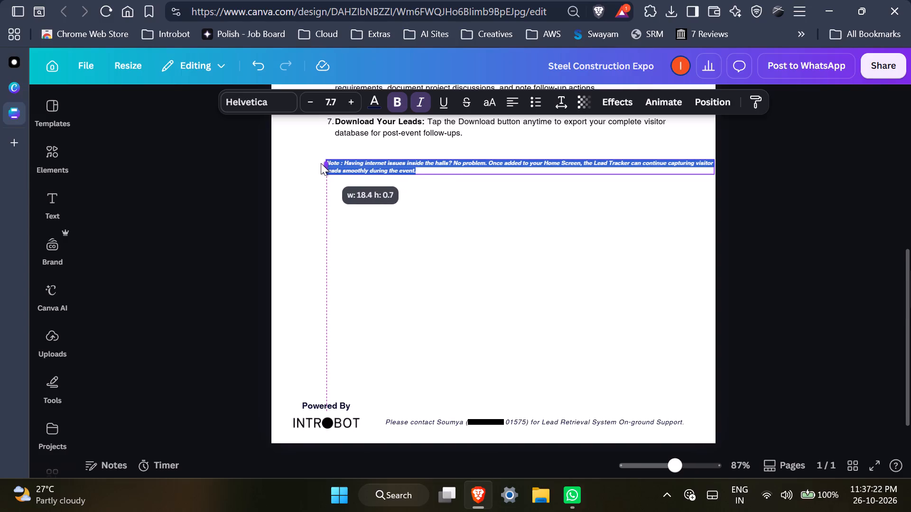
pyautogui.moveTo(321, 163); pyautogui.dragTo(318, 163)
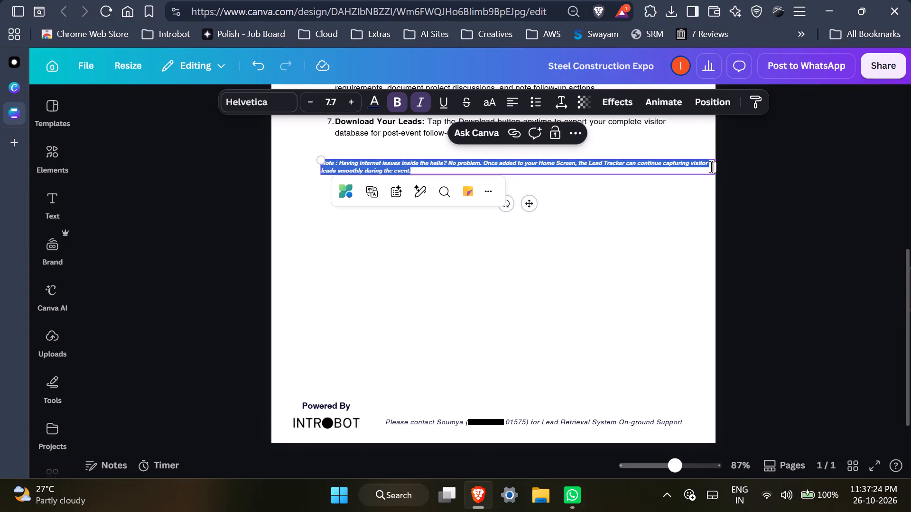
pyautogui.moveTo(716, 169); pyautogui.dragTo(675, 162)
pyautogui.doubleClick(809, 243)
# Set the note's font size to 11, matching the instruction list.
pyautogui.scroll(1, 809, 243)
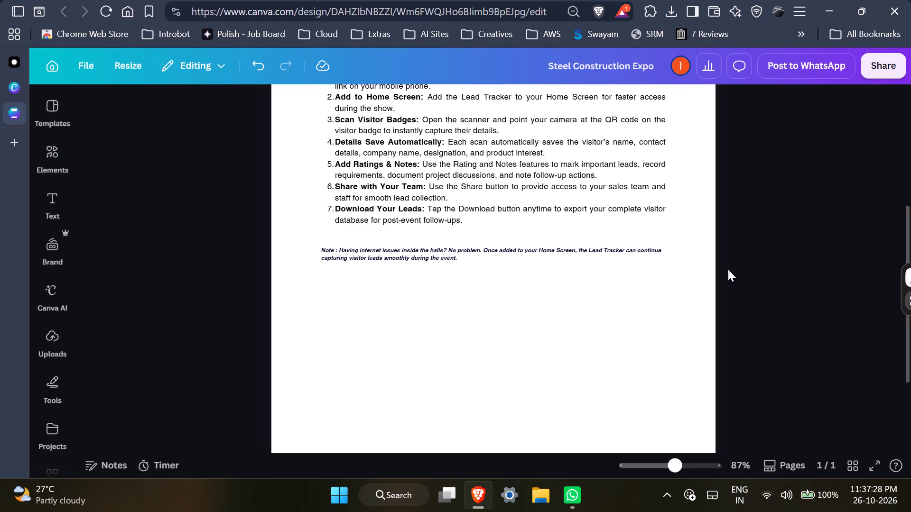
pyautogui.click(458, 209)
pyautogui.click(359, 165)
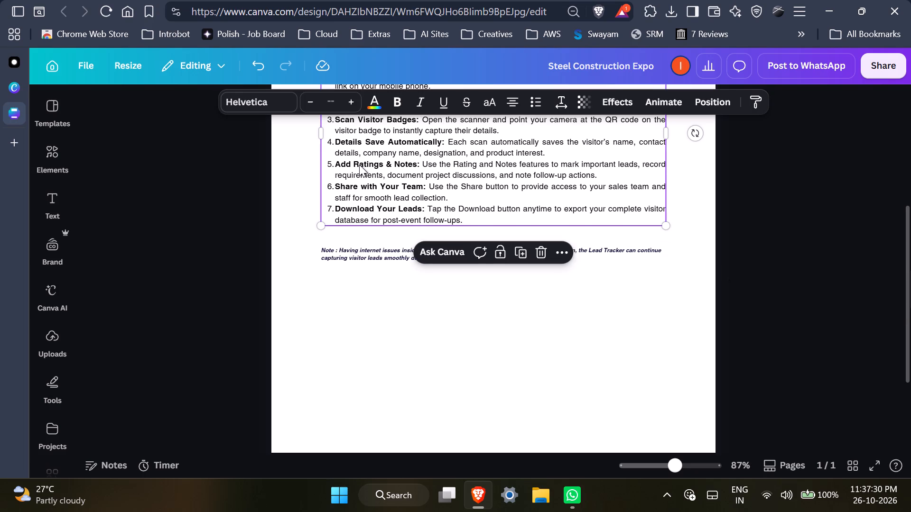
pyautogui.click(494, 343)
pyautogui.scroll(-2, 494, 343)
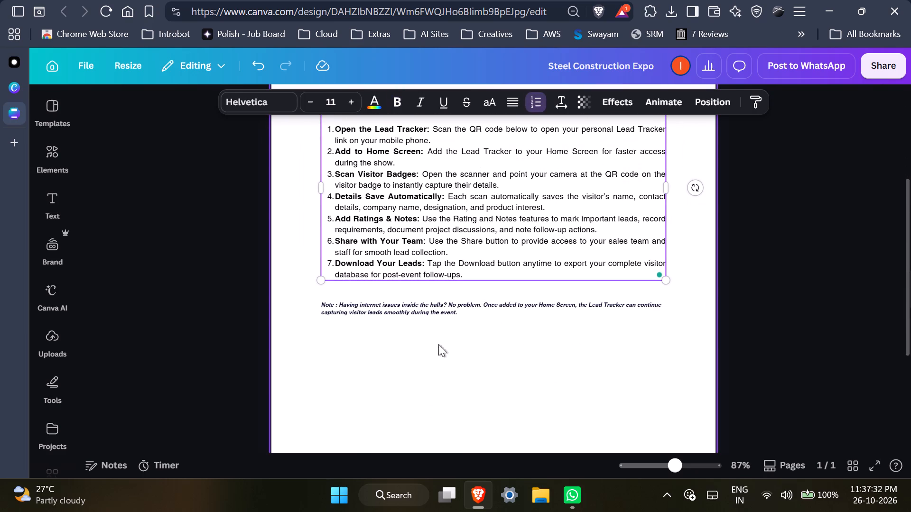
pyautogui.click(411, 317)
pyautogui.doubleClick(416, 313)
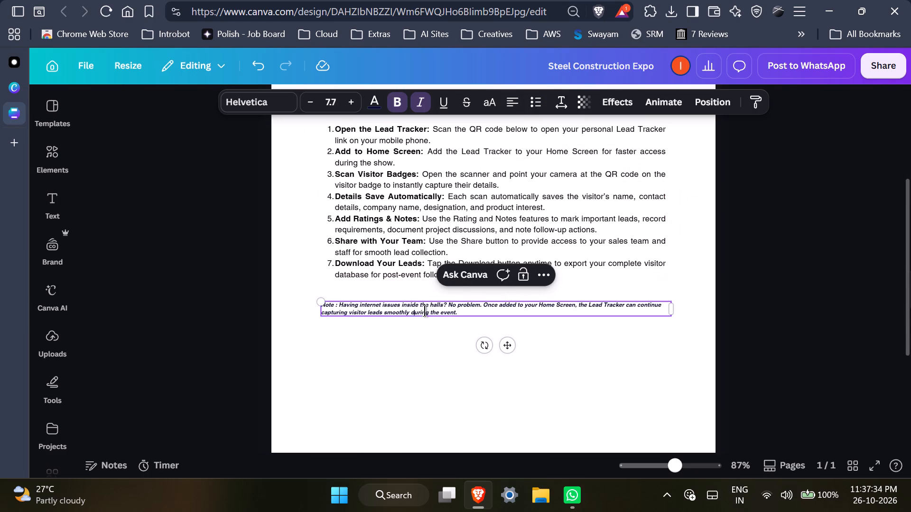
pyautogui.click(424, 311)
pyautogui.hotkey('ctrl', 'a')
pyautogui.click(329, 104)
pyautogui.write('11')
pyautogui.press('Return')
pyautogui.click(756, 228)
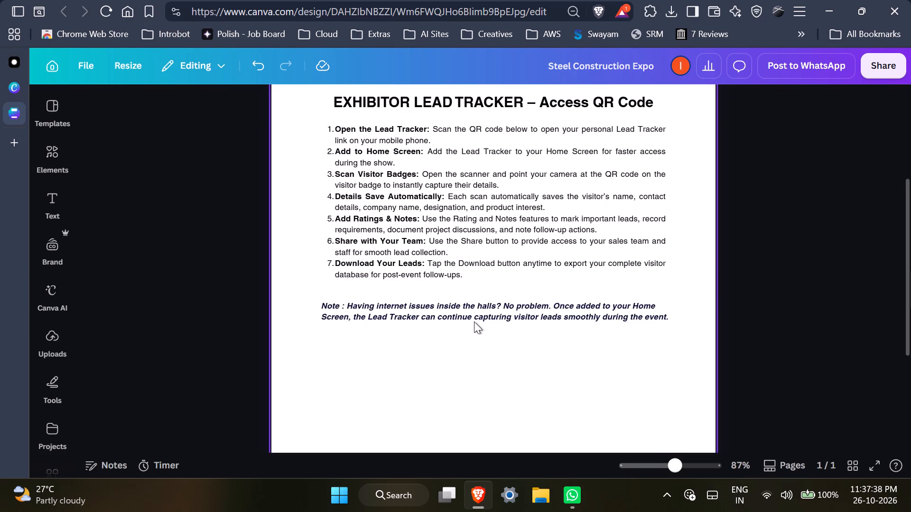
# Move the note closer beneath the instruction list, keeping its left edge in line with the list's text box.
pyautogui.moveTo(476, 317); pyautogui.dragTo(481, 311)
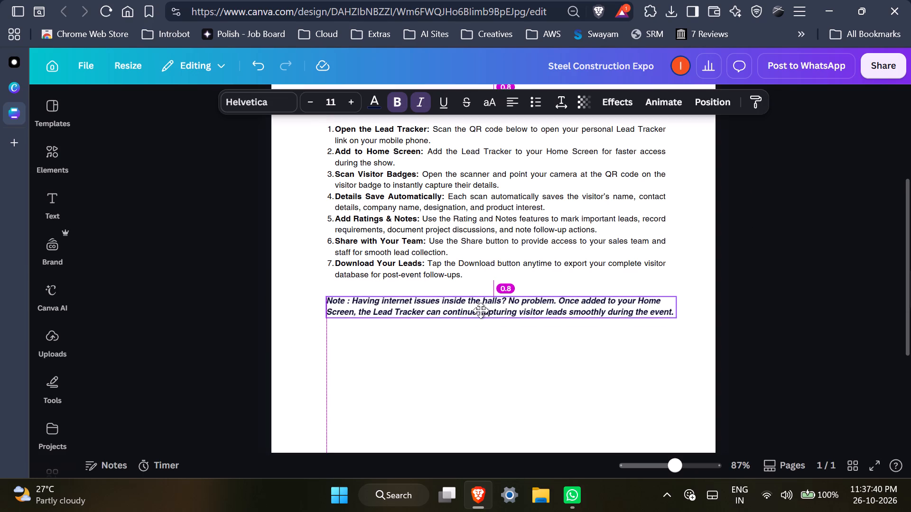
pyautogui.moveTo(481, 311); pyautogui.dragTo(475, 307)
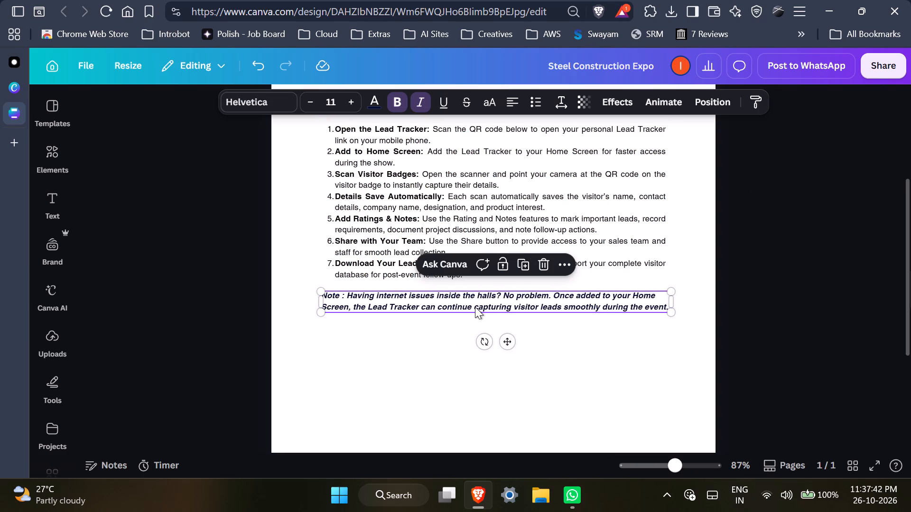
# Remove the bold formatting from the whole note and change its text colour to black.
pyautogui.click(475, 307)
pyautogui.hotkey('ctrl', 'a')
pyautogui.click(396, 96)
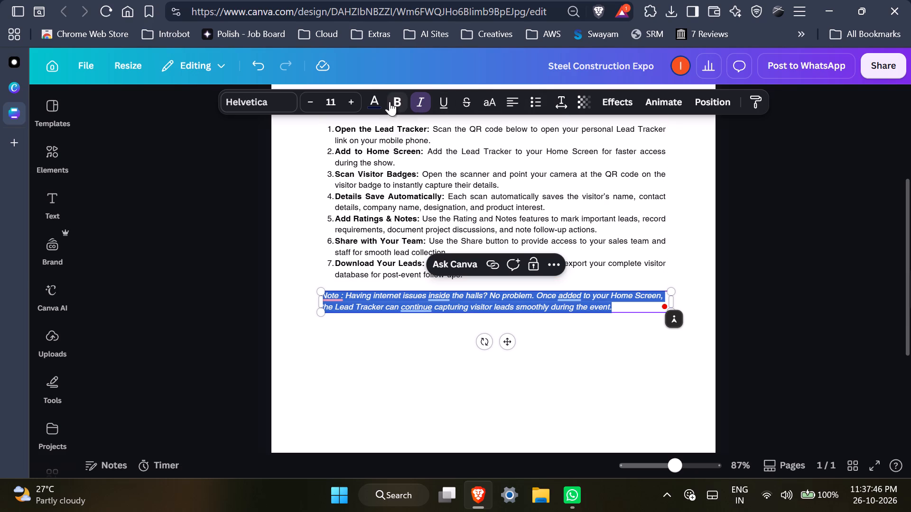
pyautogui.click(376, 100)
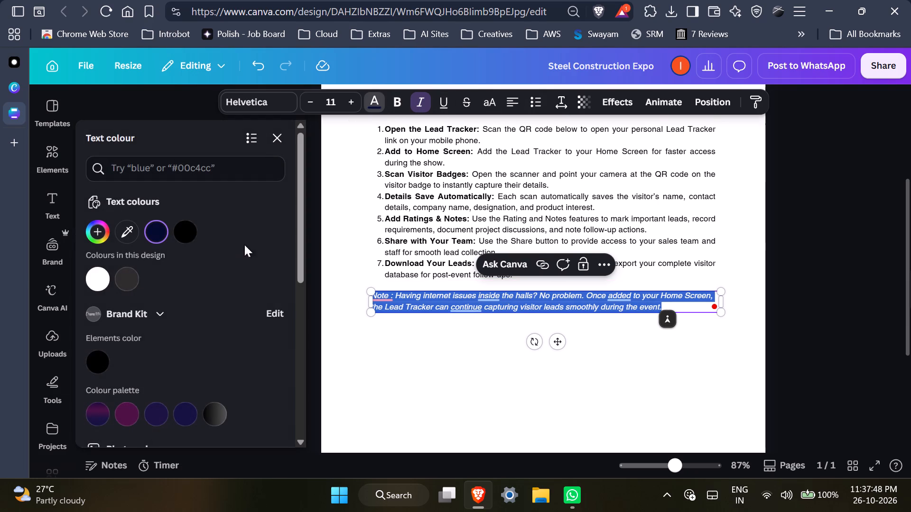
pyautogui.click(185, 233)
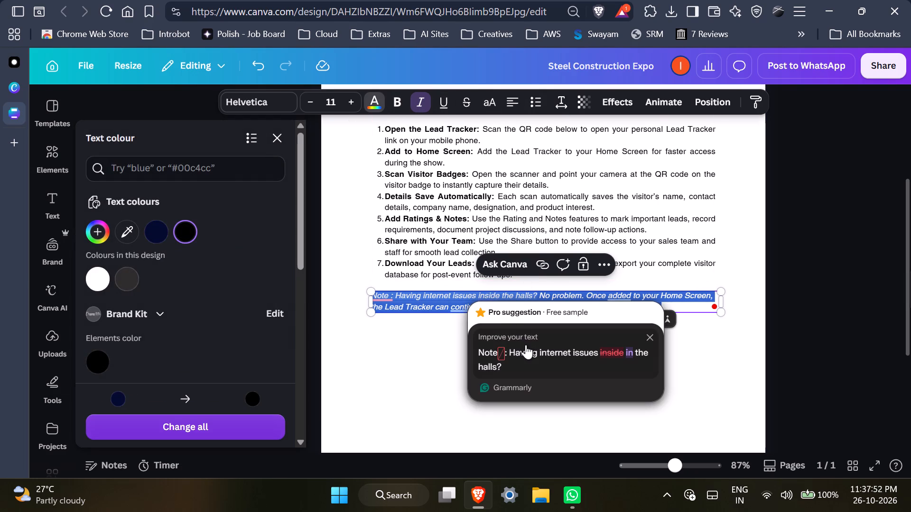
# Apply the Grammarly rewrites to the note: "Note: Having internet issues in the halls?", "Once you add it" and "keep capturing".
pyautogui.click(526, 345)
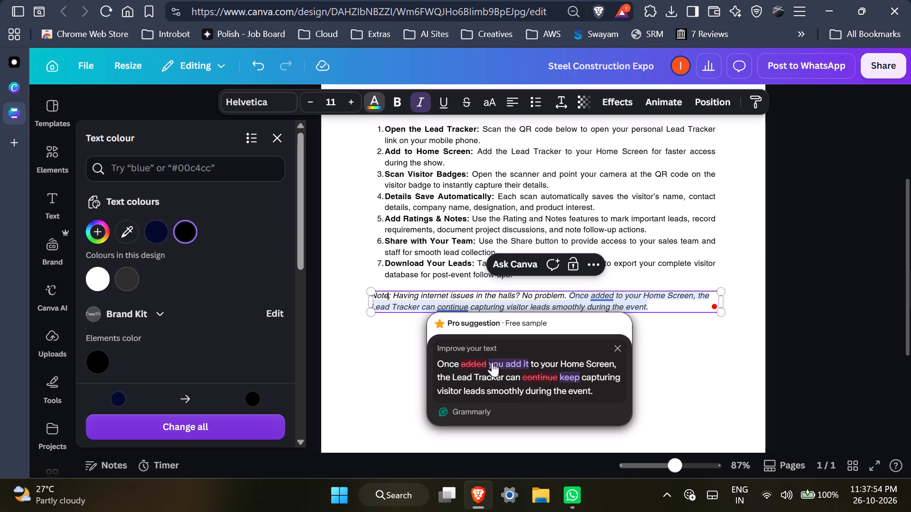
pyautogui.click(494, 369)
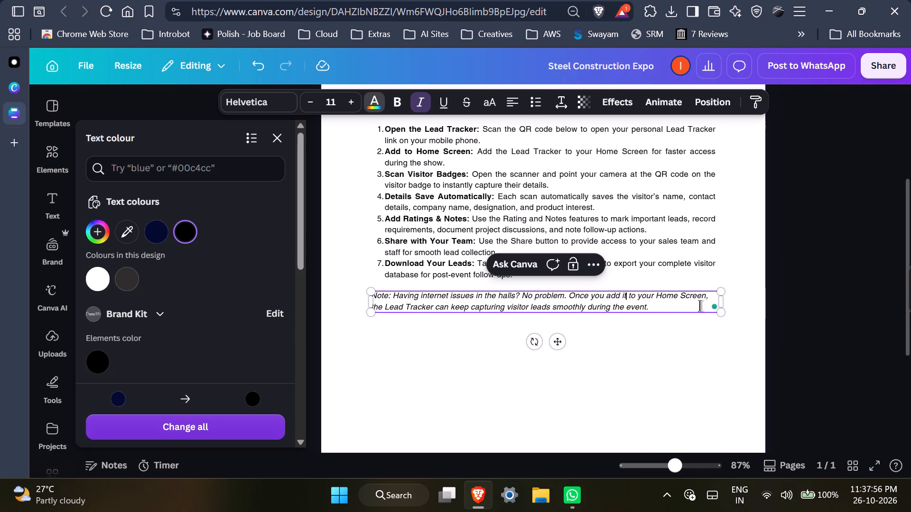
pyautogui.click(812, 260)
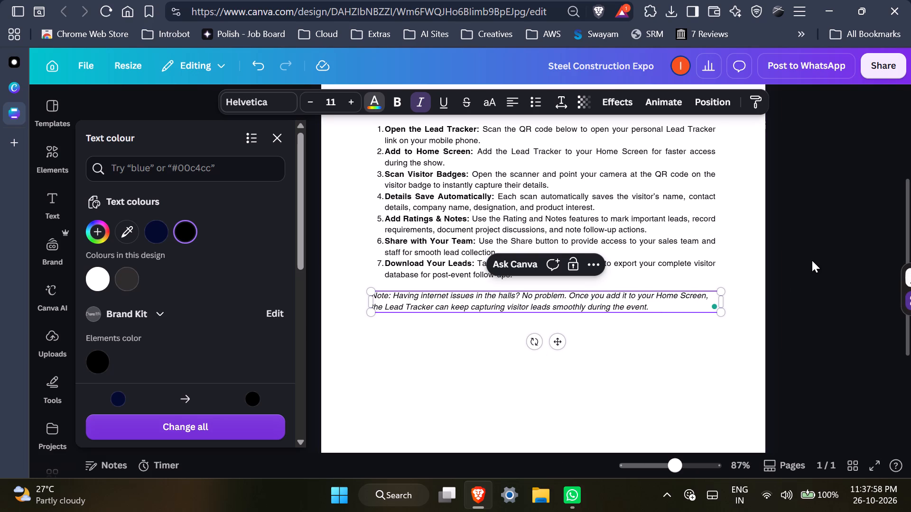
pyautogui.click(807, 278)
# Widen the note's text box on its right side and fine-tune its left edge to a width of about 16.65 cm.
pyautogui.scroll(1, 807, 278)
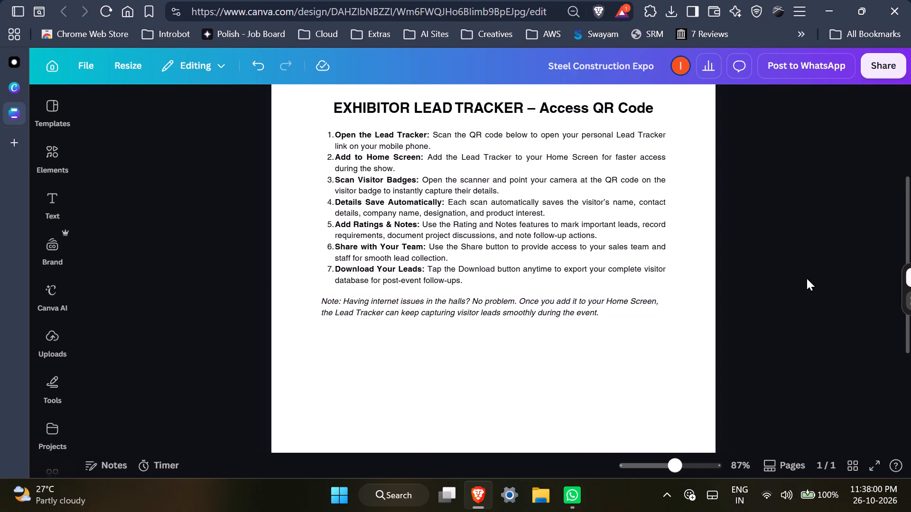
pyautogui.scroll(2, 807, 278)
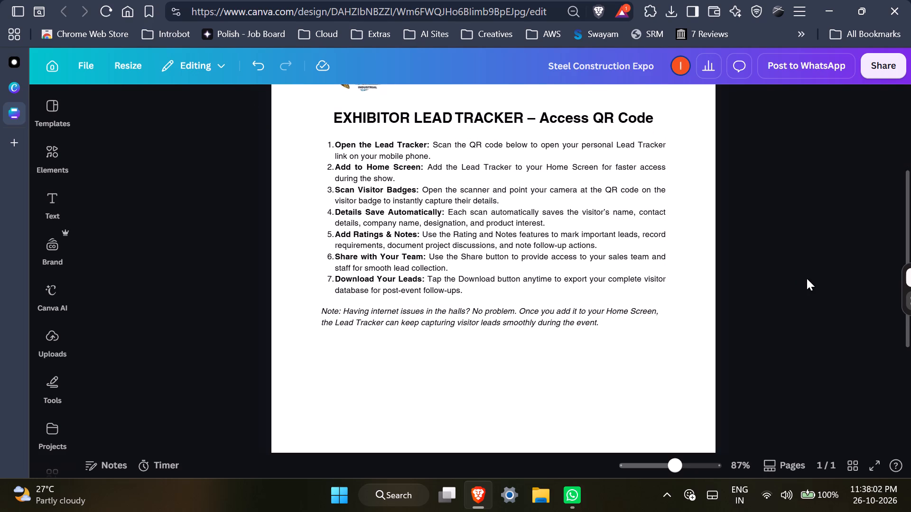
pyautogui.doubleClick(638, 315)
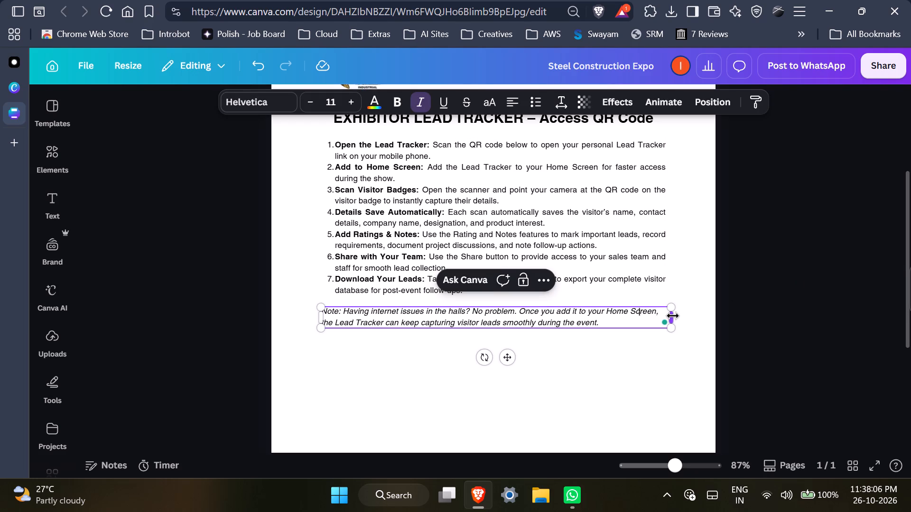
pyautogui.moveTo(673, 316); pyautogui.dragTo(678, 315)
pyautogui.doubleClick(810, 291)
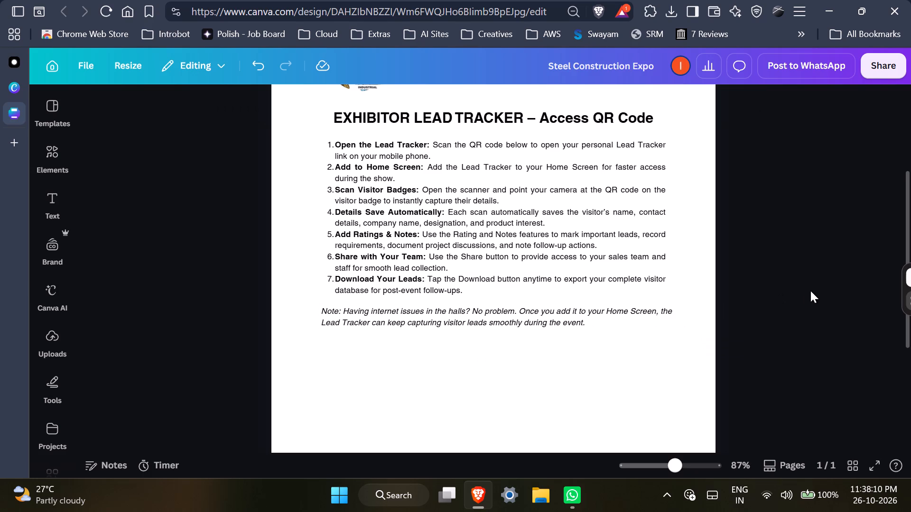
pyautogui.click(545, 322)
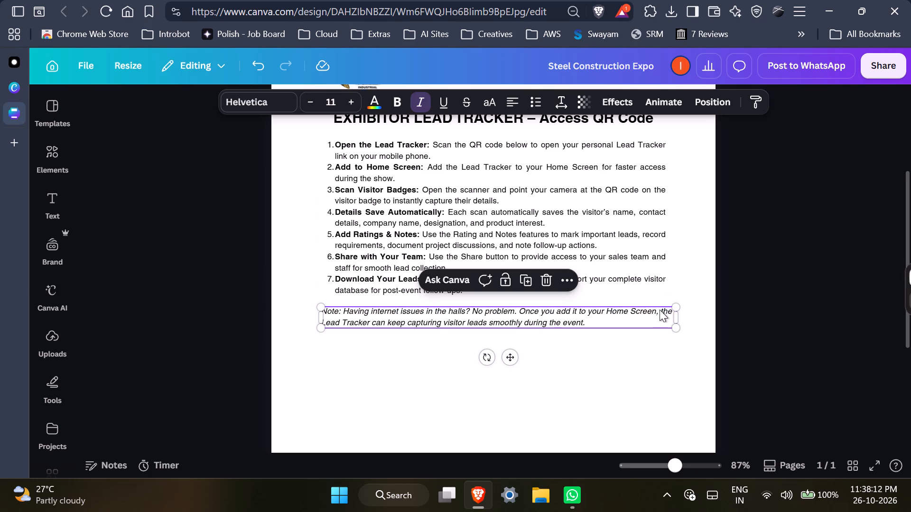
pyautogui.click(640, 312)
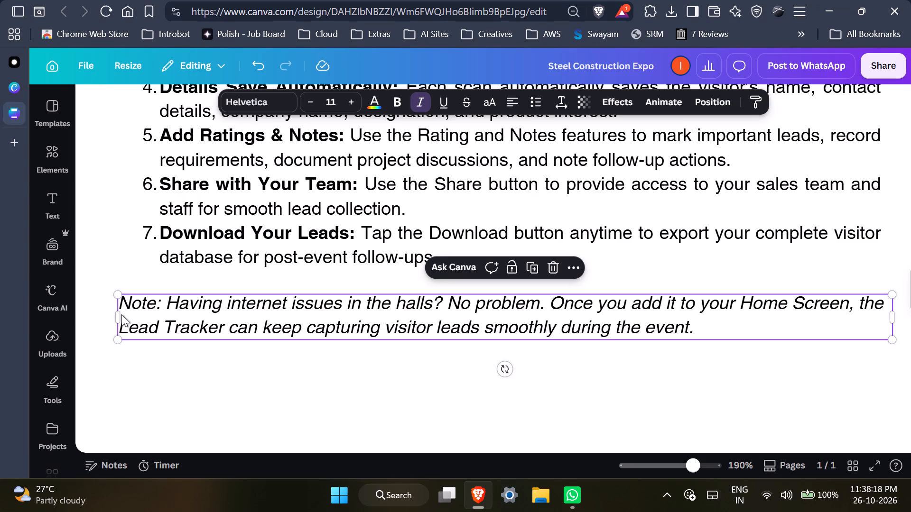
pyautogui.moveTo(114, 316); pyautogui.dragTo(122, 315)
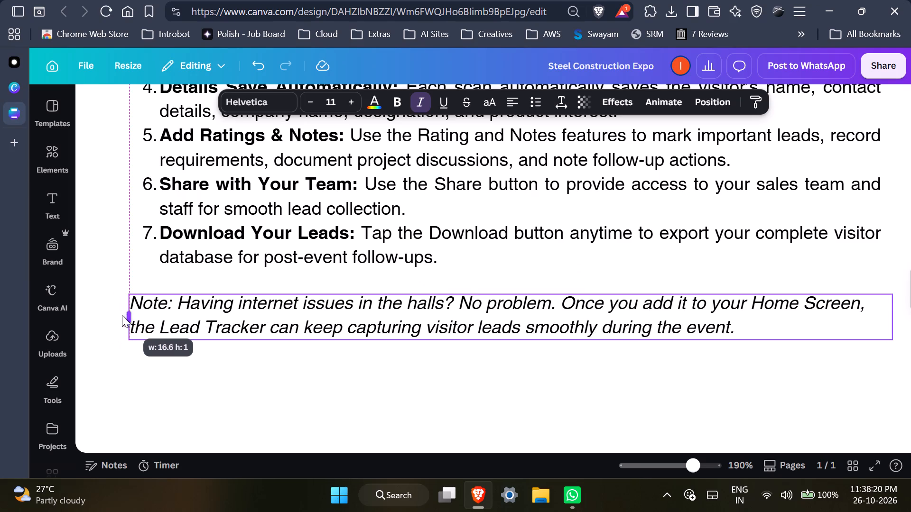
pyautogui.moveTo(122, 315); pyautogui.dragTo(121, 315)
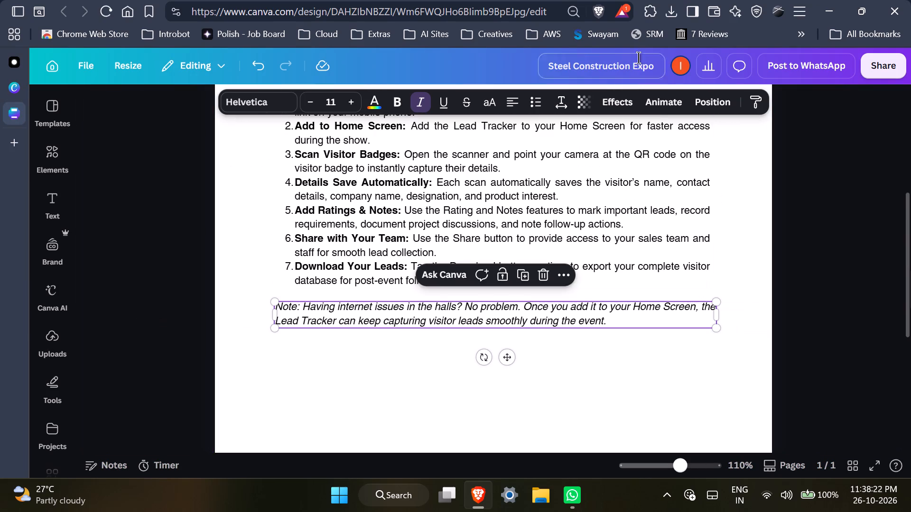
# Align the note to the horizontal centre of the page and deselect it.
pyautogui.click(722, 109)
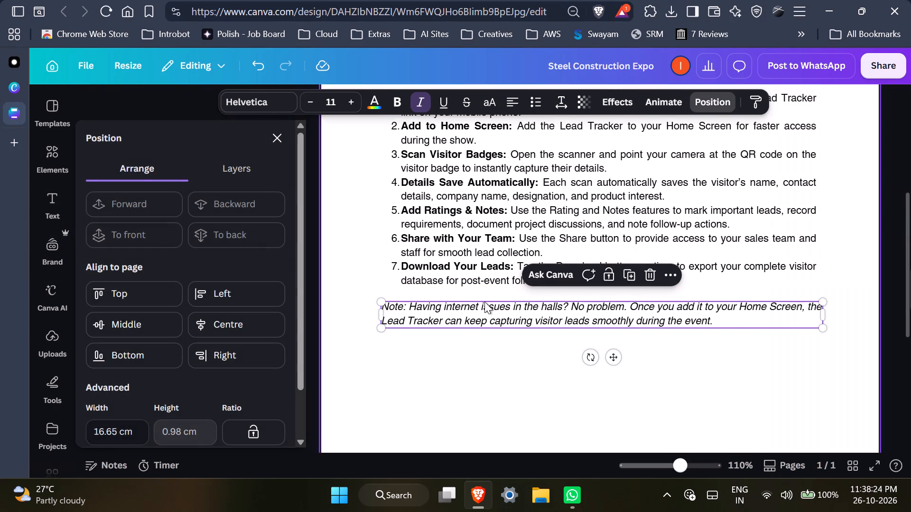
pyautogui.click(260, 327)
pyautogui.click(275, 130)
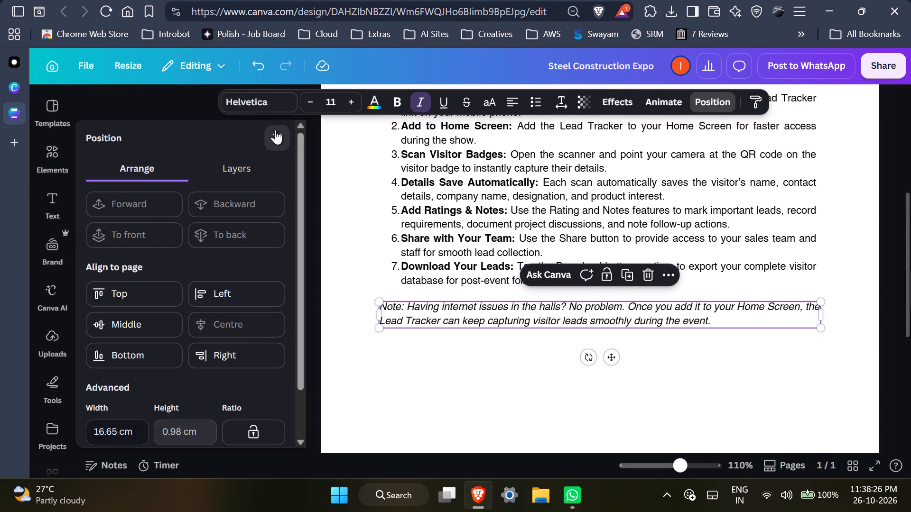
pyautogui.doubleClick(815, 288)
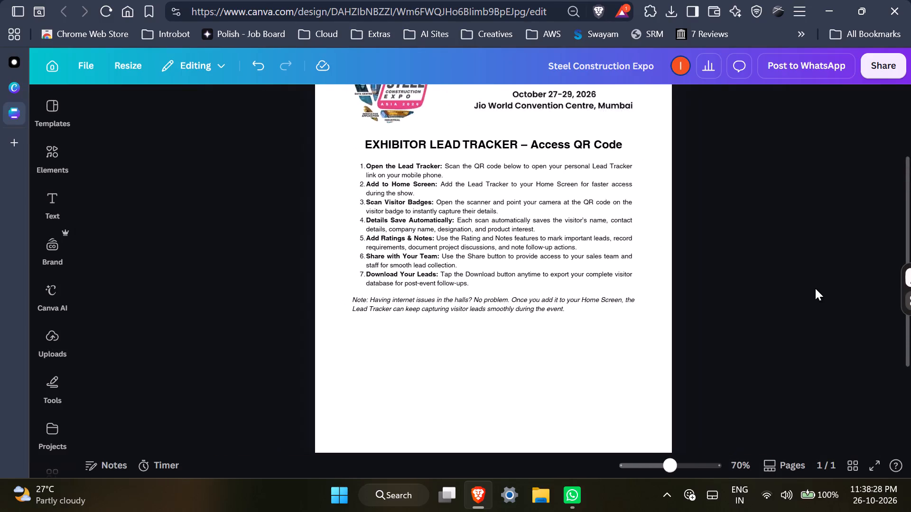
# Review the full lead tracker page and open the download settings for the Steel Construction Expo design.
pyautogui.scroll(-1, 781, 210)
pyautogui.scroll(2, 781, 210)
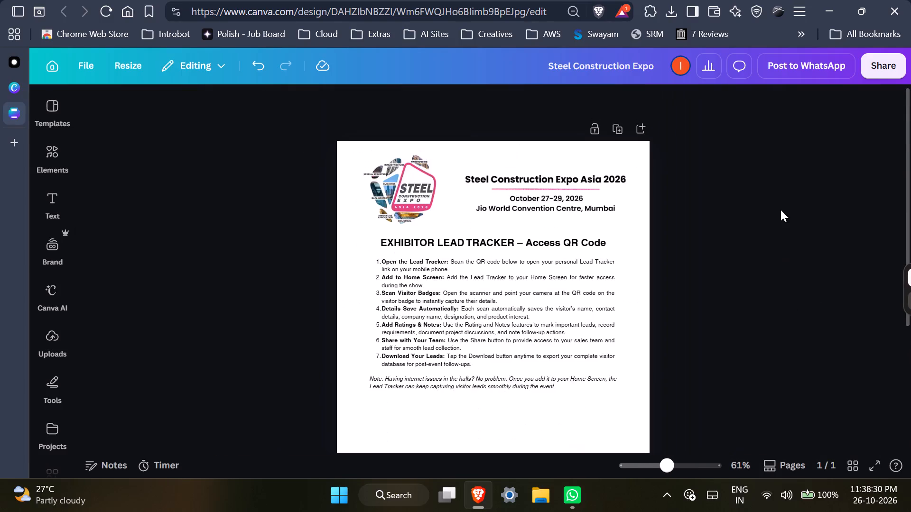
pyautogui.scroll(-1, 781, 210)
pyautogui.click(881, 58)
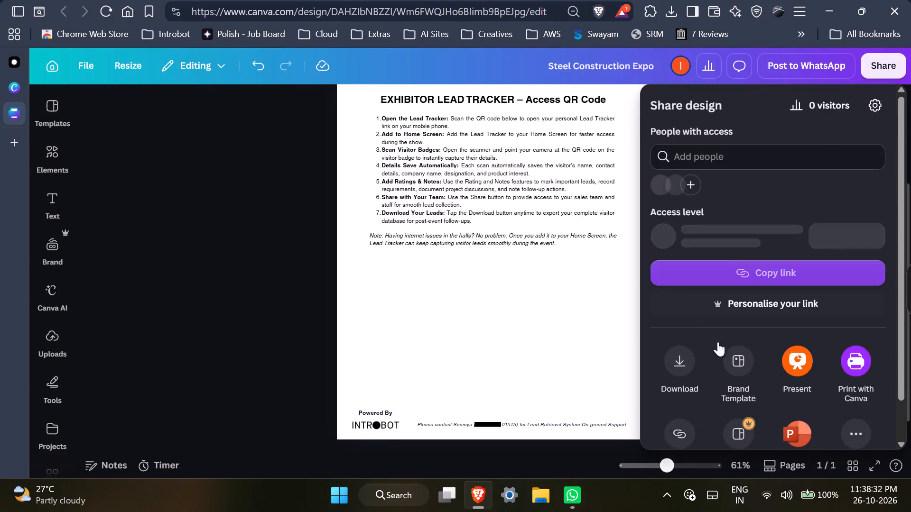
pyautogui.click(686, 361)
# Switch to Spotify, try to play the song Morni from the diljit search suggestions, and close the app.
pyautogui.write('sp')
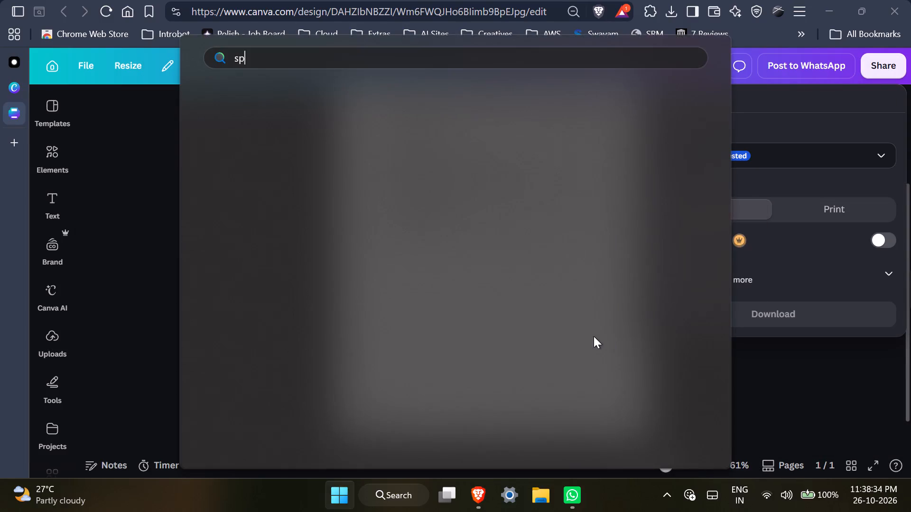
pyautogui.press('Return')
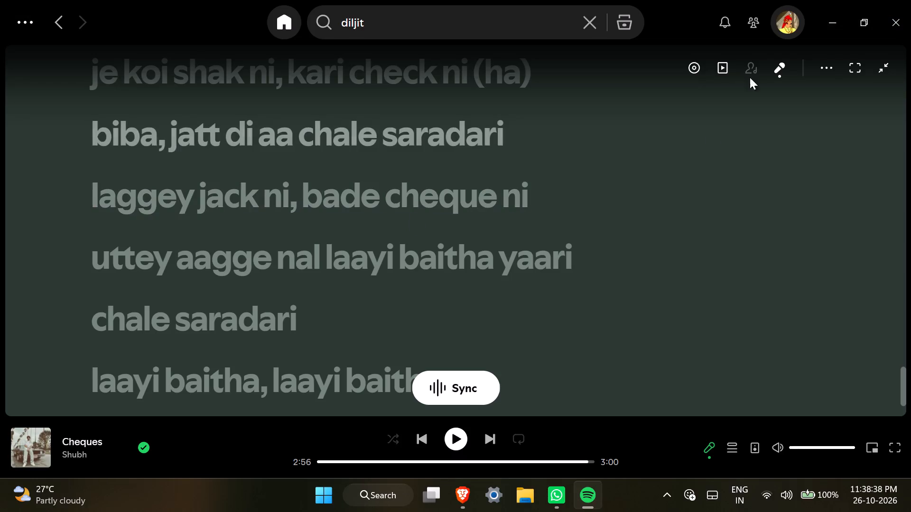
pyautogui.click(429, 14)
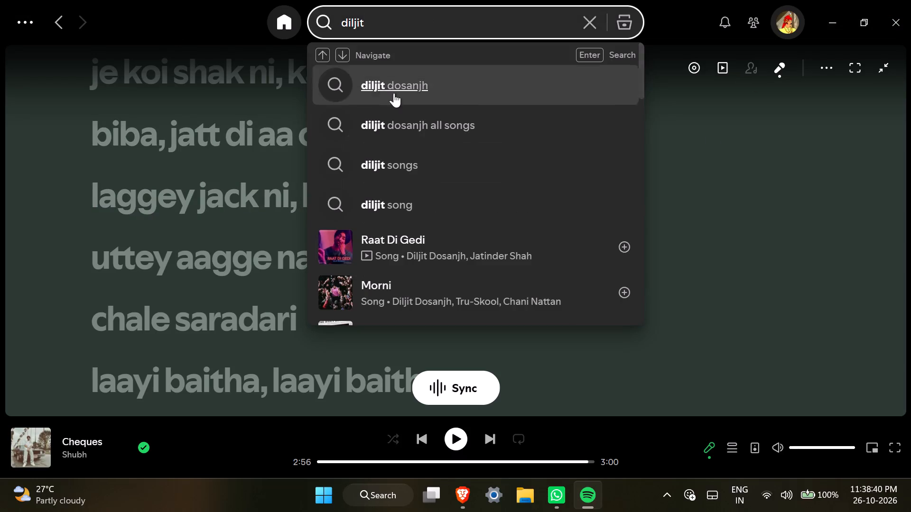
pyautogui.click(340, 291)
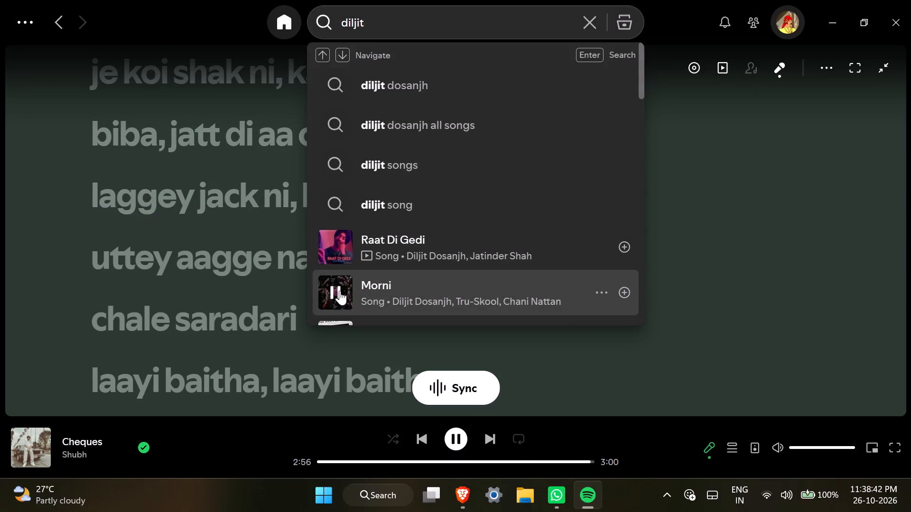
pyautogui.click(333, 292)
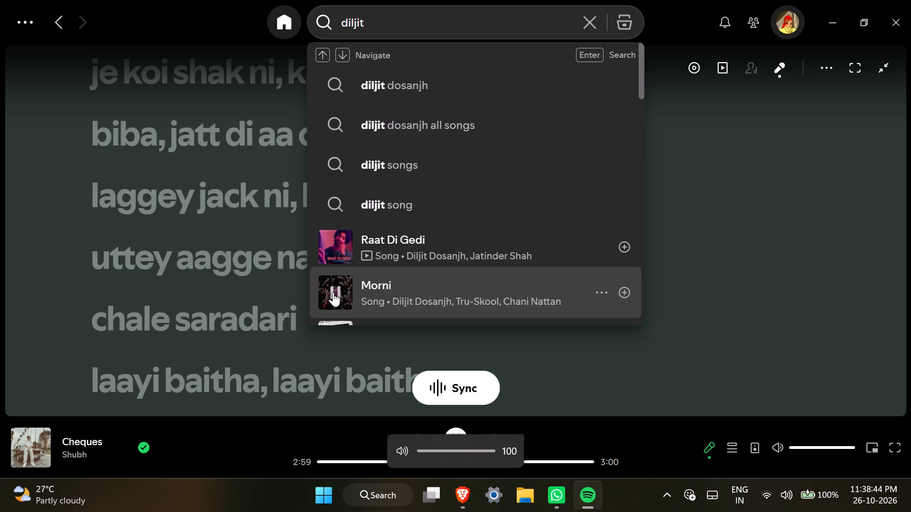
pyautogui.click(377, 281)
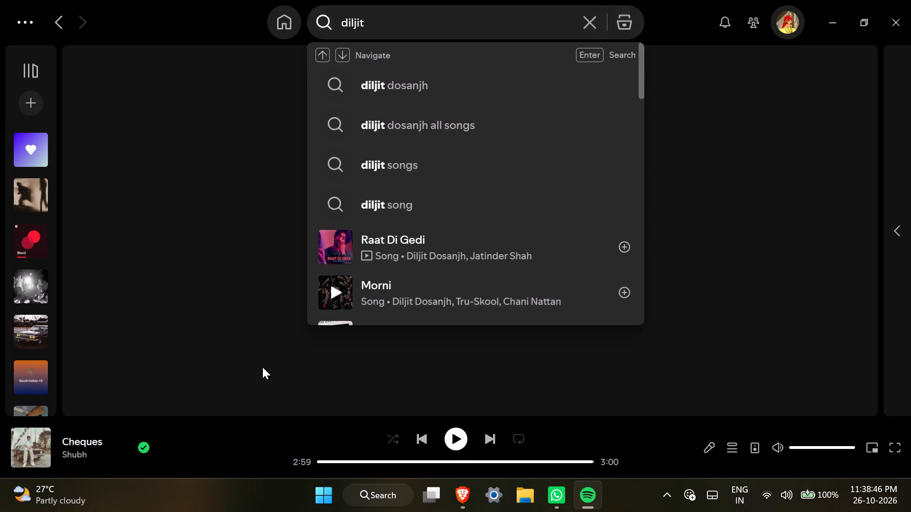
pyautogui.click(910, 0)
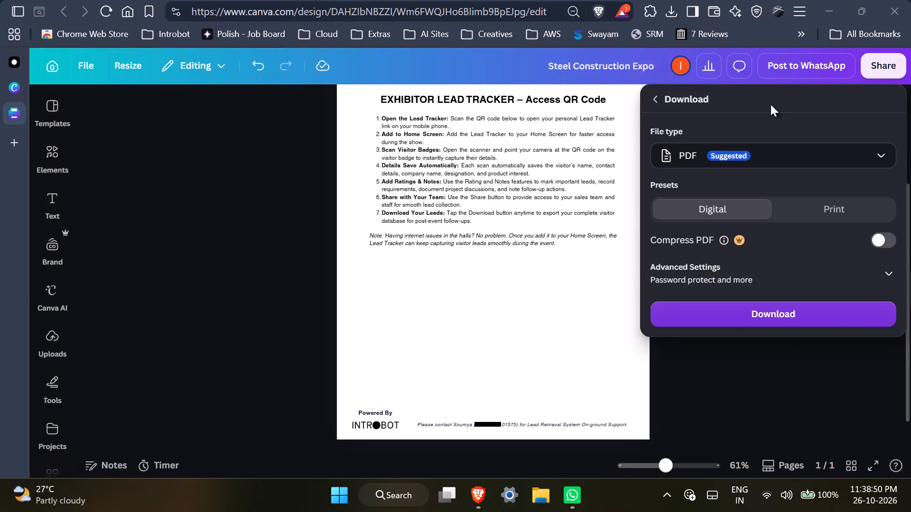
# Download the design as a PDF with the Digital preset and close both Canva pages to return to Introbot admin.
pyautogui.click(786, 317)
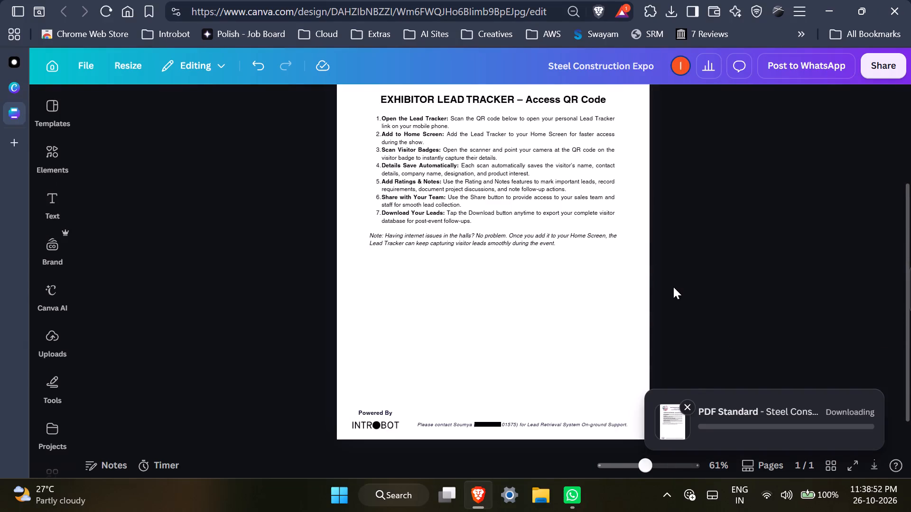
pyautogui.hotkey('ctrl', 'w')
pyautogui.hotkey('ctrl', 'w')
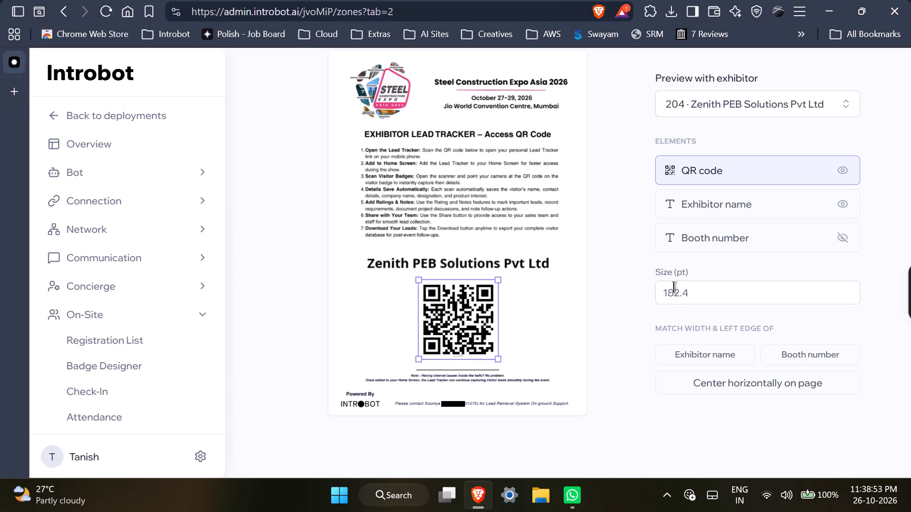
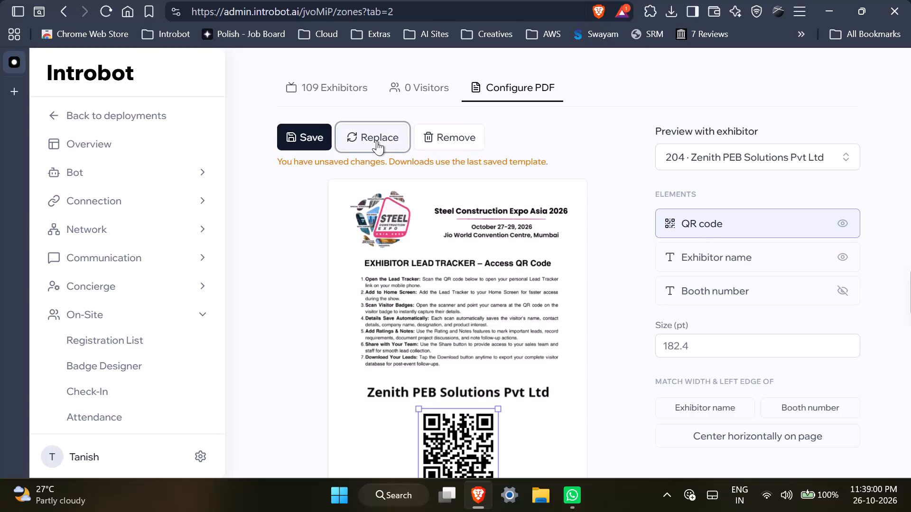
# Reopen the Steel Construction Expo design in Canva and download it as a PDF with the Digital preset.
pyautogui.click(561, 352)
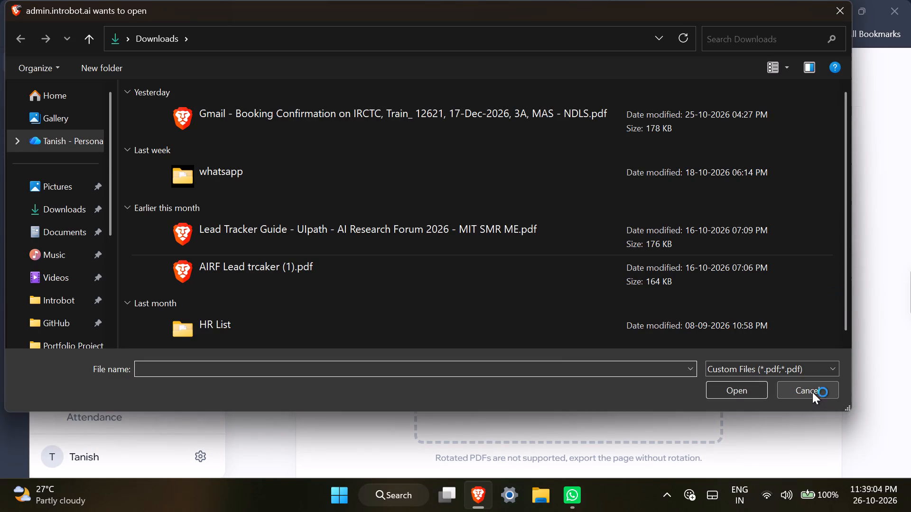
pyautogui.click(812, 392)
pyautogui.hotkey('ctrl', 'shift', 't')
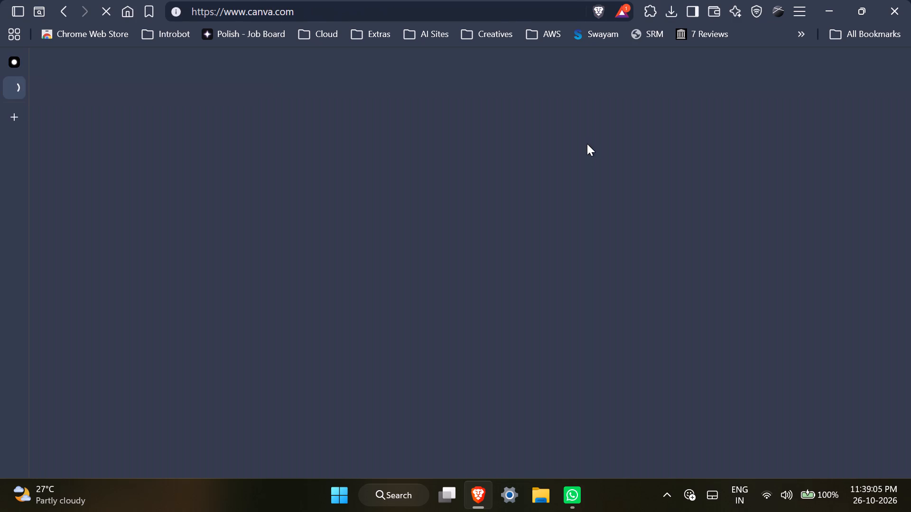
pyautogui.hotkey('ctrl', 'shift', 't')
pyautogui.hotkey('ctrl', 'Tab')
pyautogui.hotkey('ctrl', 'Tab')
pyautogui.hotkey('ctrl', 'w')
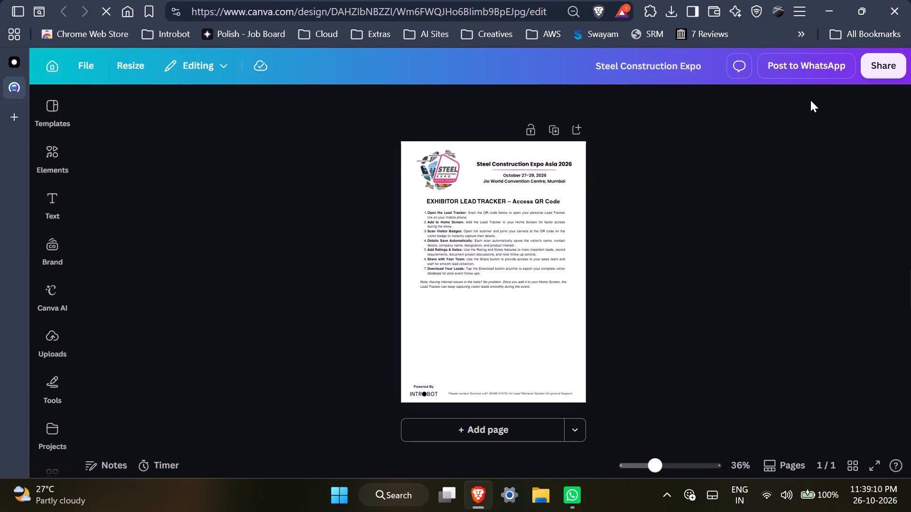
pyautogui.click(890, 68)
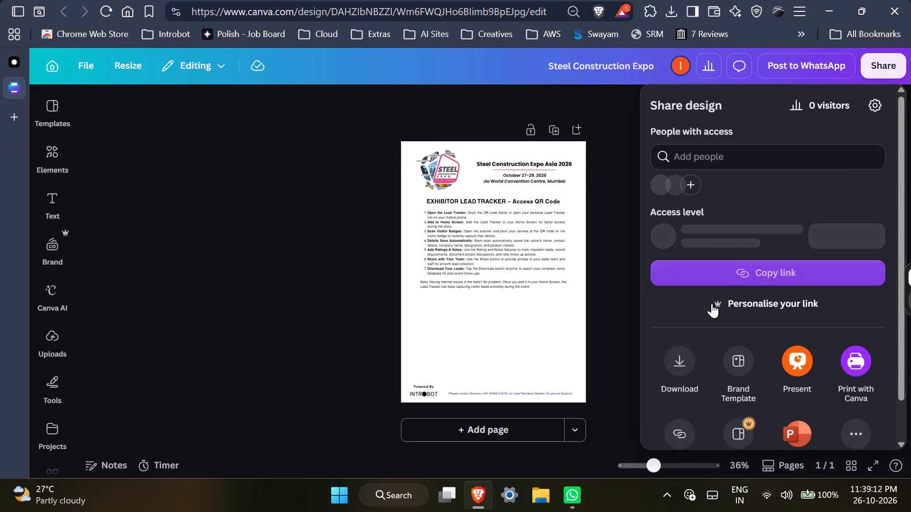
pyautogui.click(680, 361)
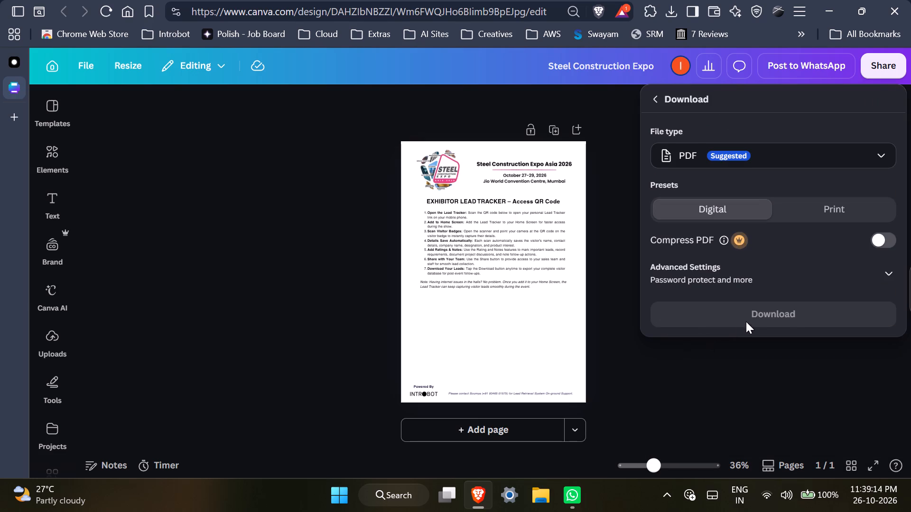
pyautogui.click(788, 316)
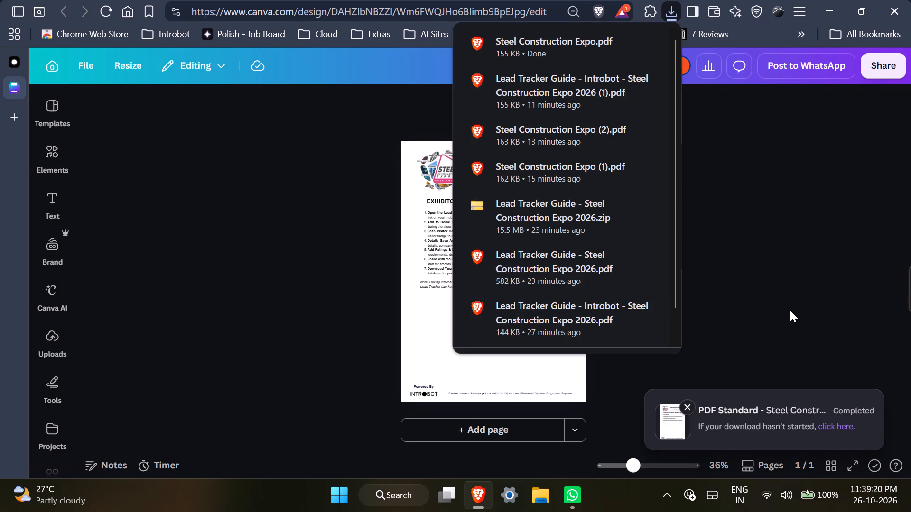
# In Introbot admin, upload Steel Construction Expo.pdf as the new Lead Tracker Quick Guide template.
pyautogui.hotkey('ctrl', 'Tab')
pyautogui.click(498, 379)
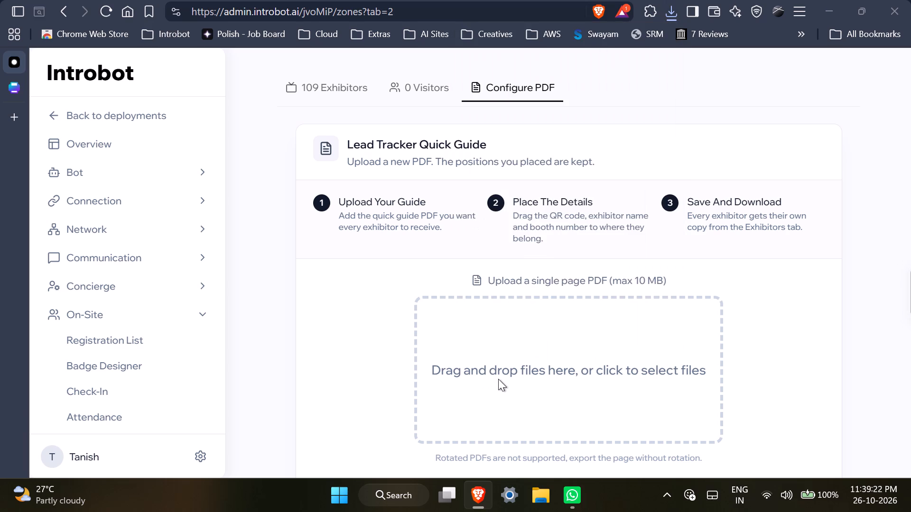
pyautogui.click(506, 115)
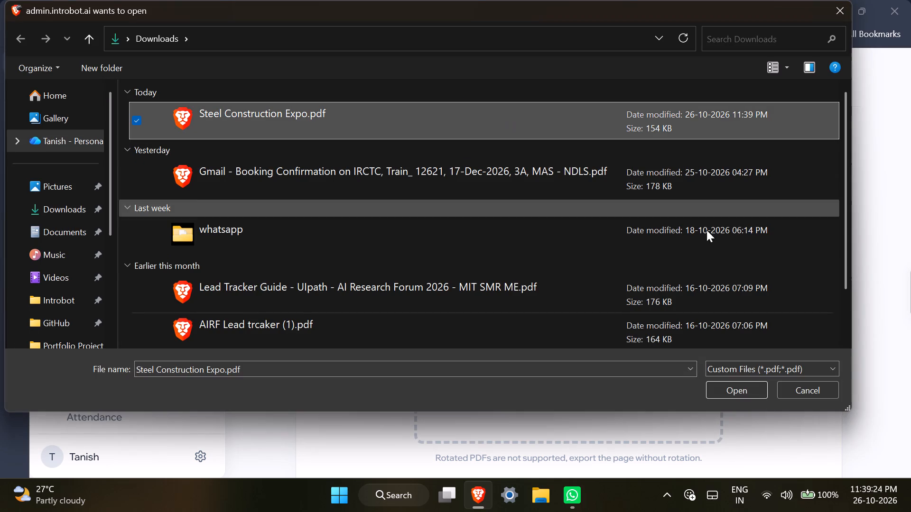
pyautogui.click(731, 387)
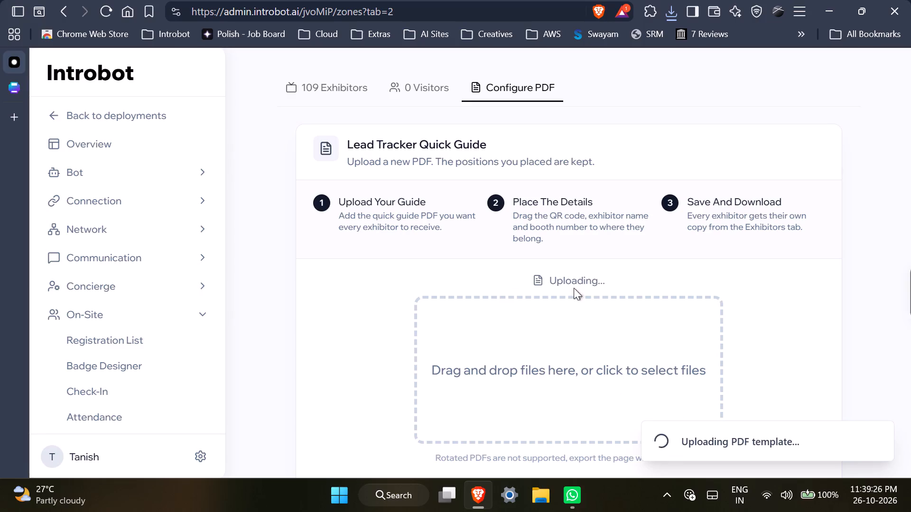
# Place the exhibitor name below the QR code, move the QR code up under the note, and centre it horizontally.
pyautogui.scroll(-1, 641, 247)
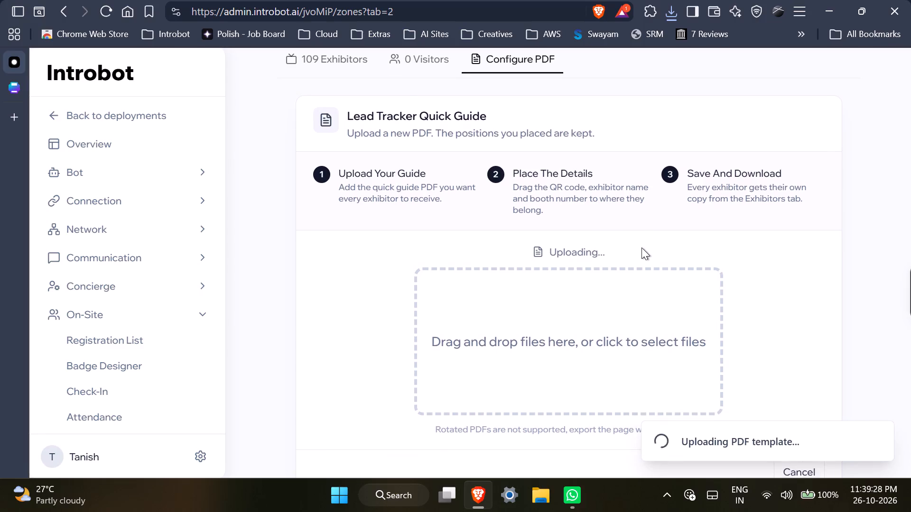
pyautogui.scroll(-1, 641, 247)
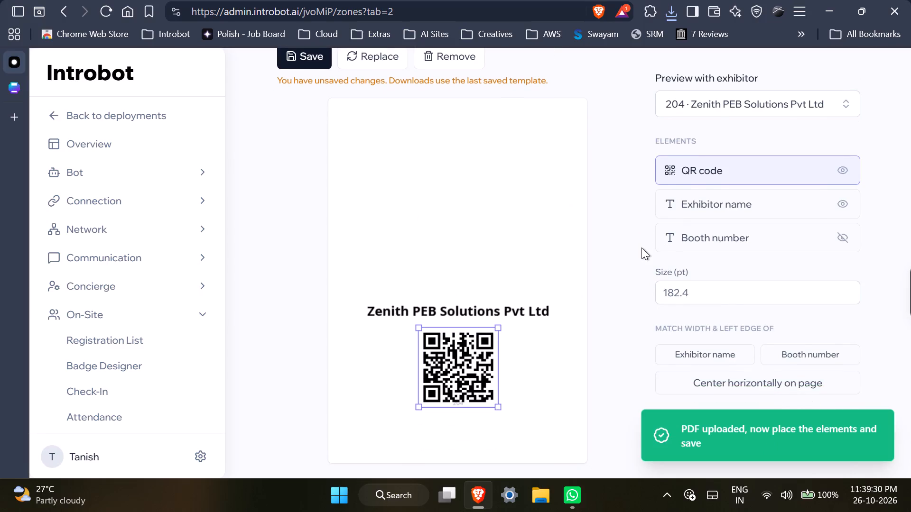
pyautogui.scroll(-1, 641, 247)
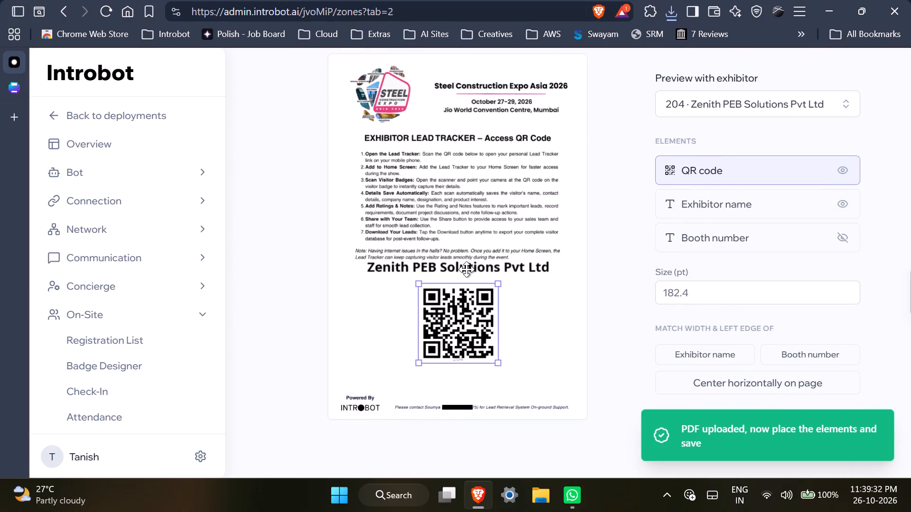
pyautogui.moveTo(466, 269); pyautogui.dragTo(471, 378)
pyautogui.moveTo(468, 339); pyautogui.dragTo(465, 322)
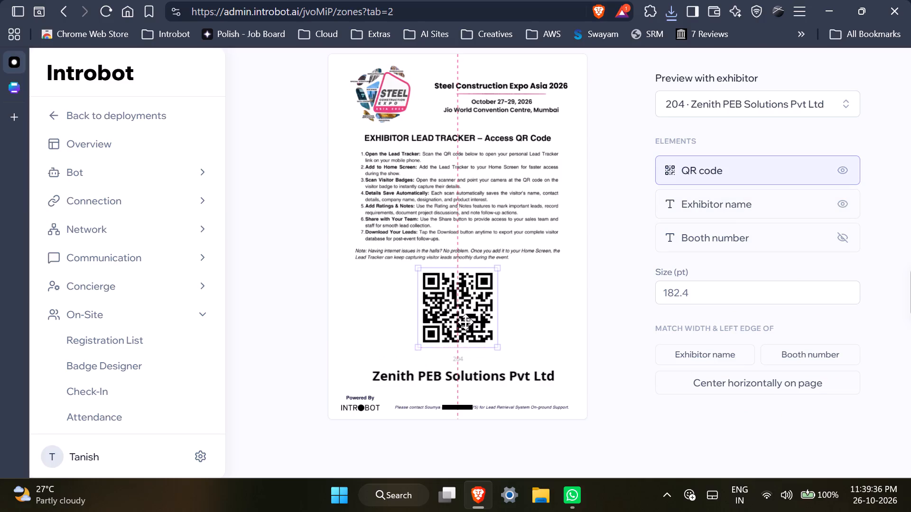
pyautogui.moveTo(465, 322); pyautogui.dragTo(464, 329)
pyautogui.click(759, 385)
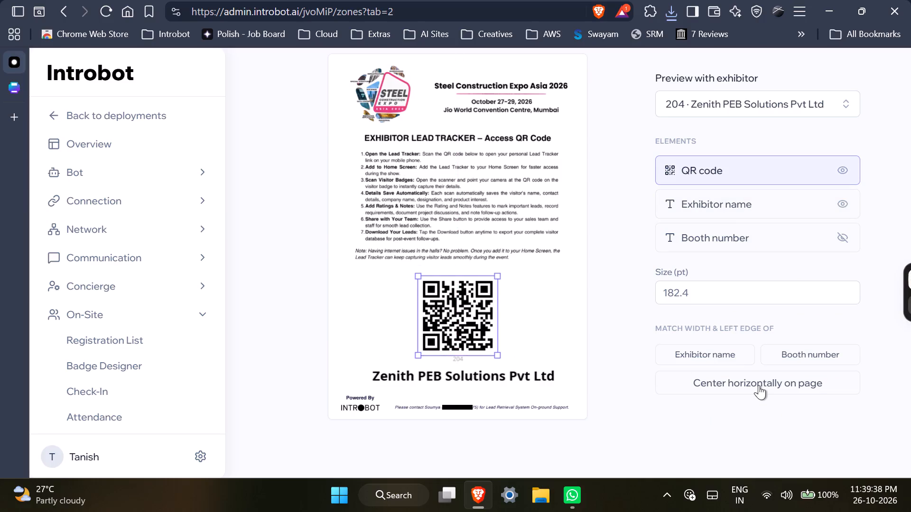
# Fine-tune the QR code's vertical position between the note and the exhibitor name, keeping it on the page's centre line.
pyautogui.scroll(-1, 598, 292)
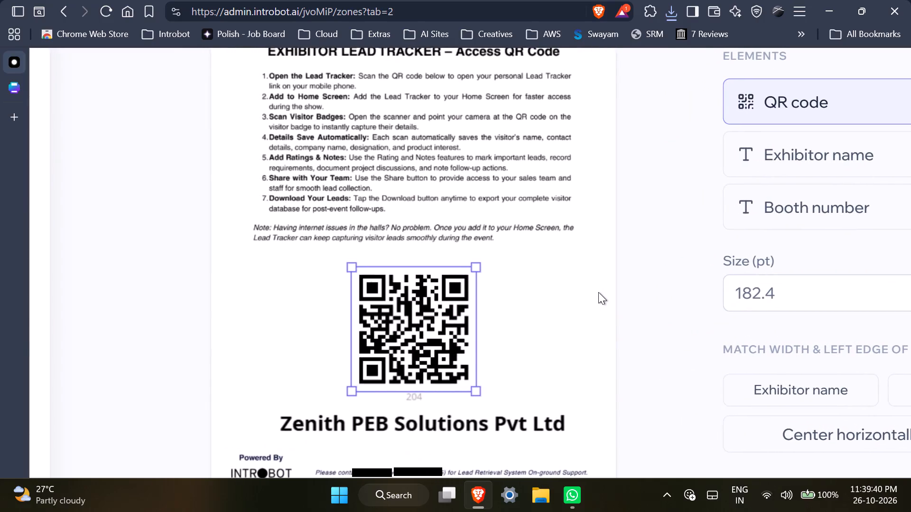
pyautogui.scroll(-1, 598, 292)
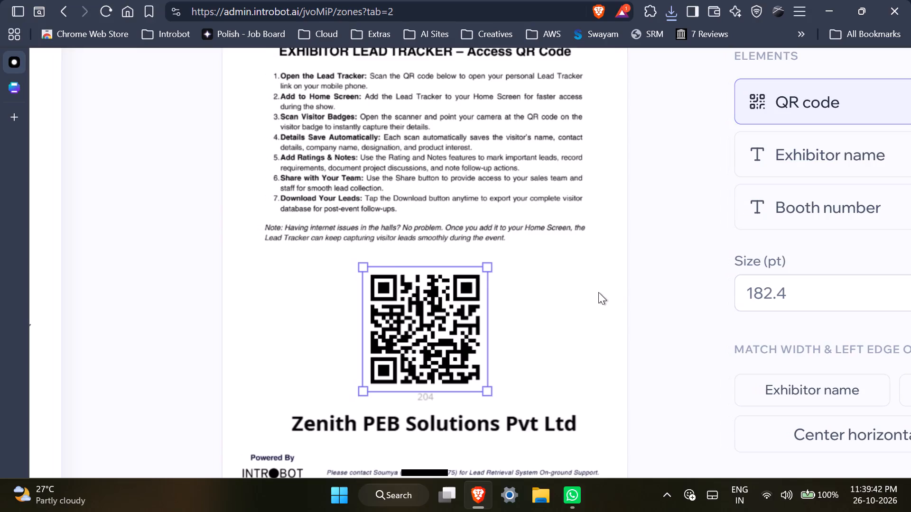
pyautogui.scroll(-1, 598, 292)
pyautogui.scroll(-2, 651, 259)
pyautogui.scroll(-1, 614, 213)
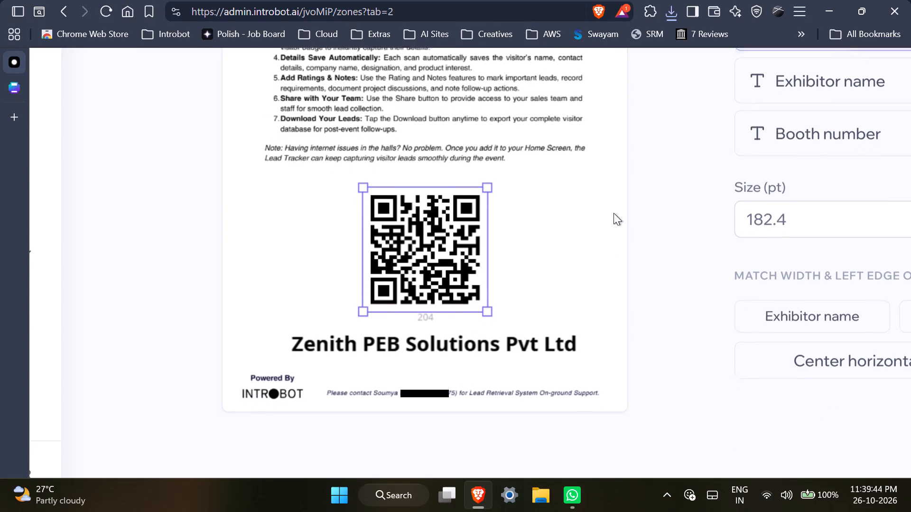
pyautogui.scroll(-1, 614, 213)
pyautogui.moveTo(432, 262); pyautogui.dragTo(433, 253)
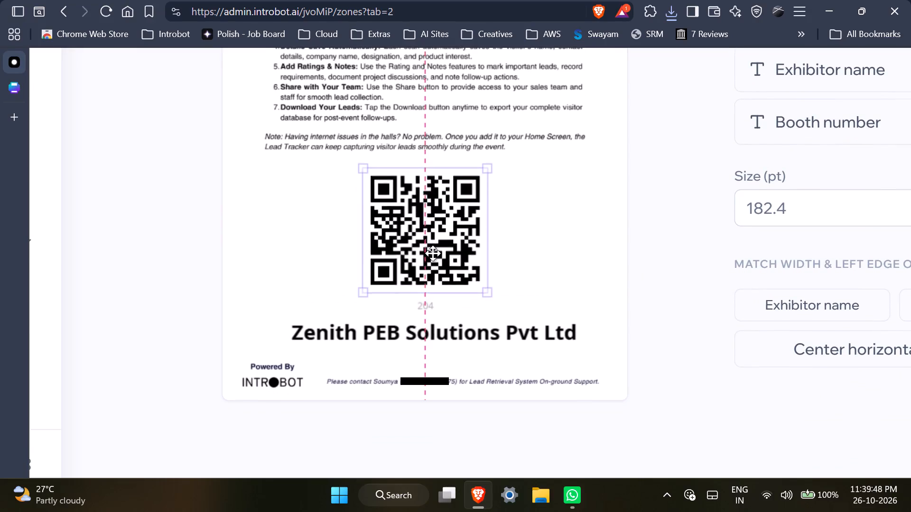
pyautogui.moveTo(433, 253); pyautogui.dragTo(433, 254)
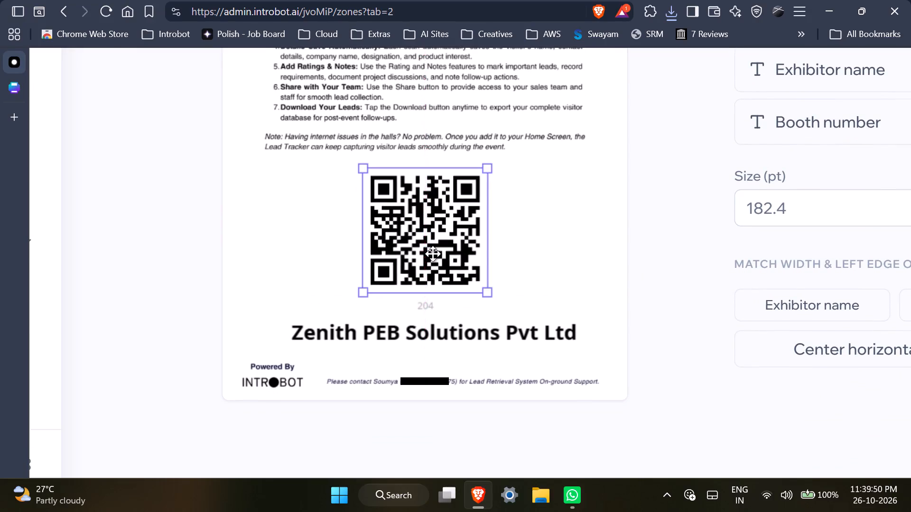
pyautogui.click(443, 247)
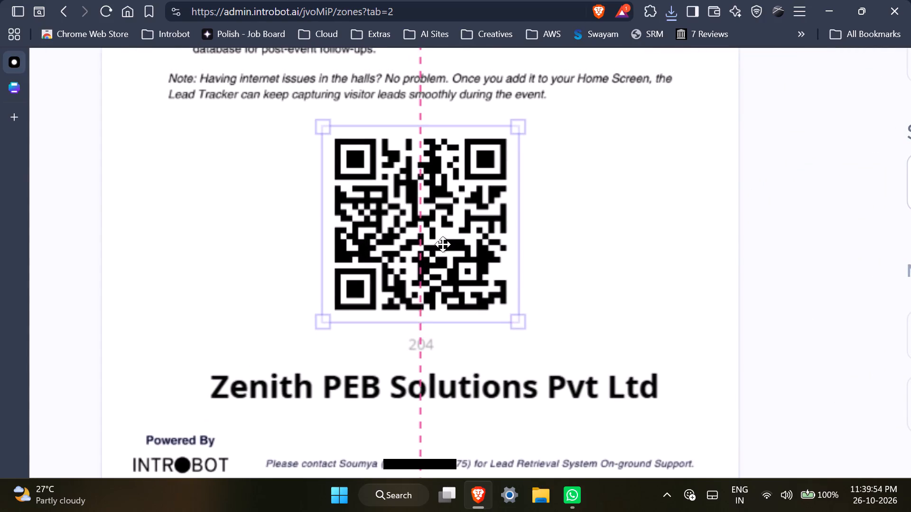
pyautogui.moveTo(443, 256); pyautogui.dragTo(443, 265)
pyautogui.click(609, 233)
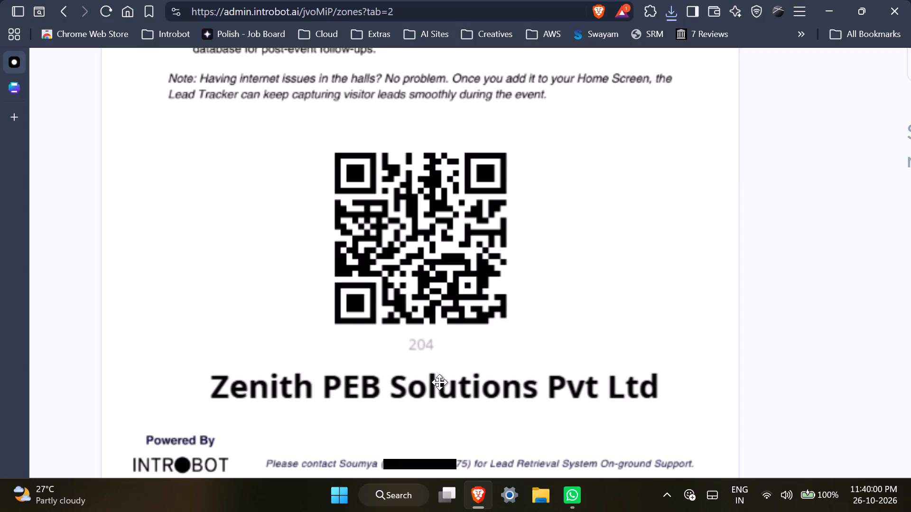
# Move the exhibitor name up closer beneath the QR code and centre it horizontally on the page.
pyautogui.moveTo(439, 383); pyautogui.dragTo(438, 362)
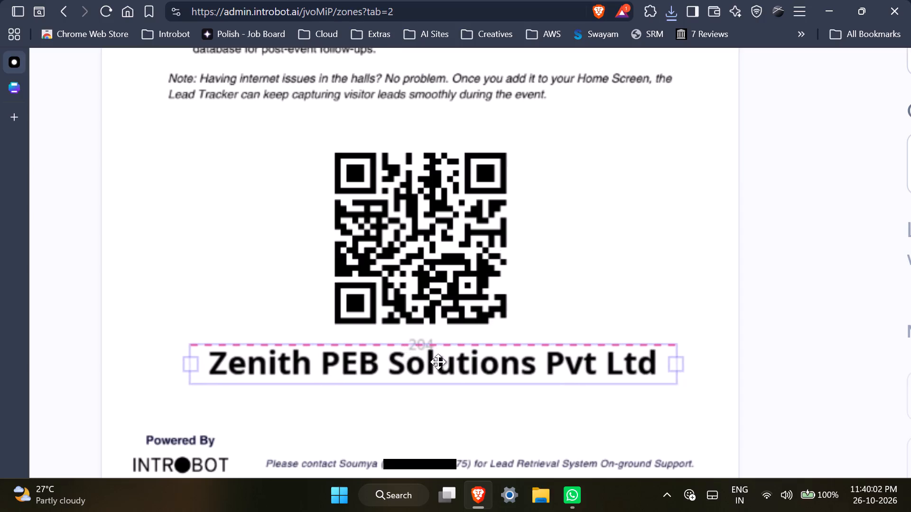
pyautogui.moveTo(438, 362); pyautogui.dragTo(433, 362)
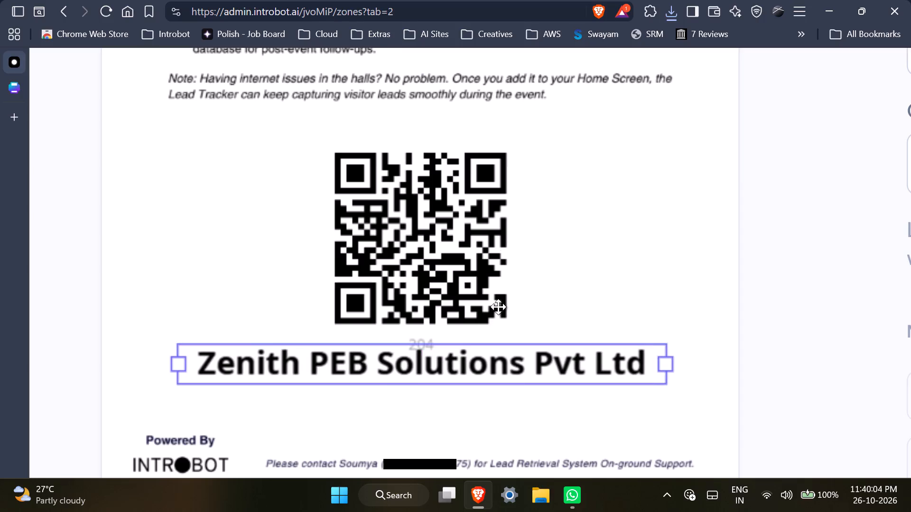
pyautogui.click(617, 229)
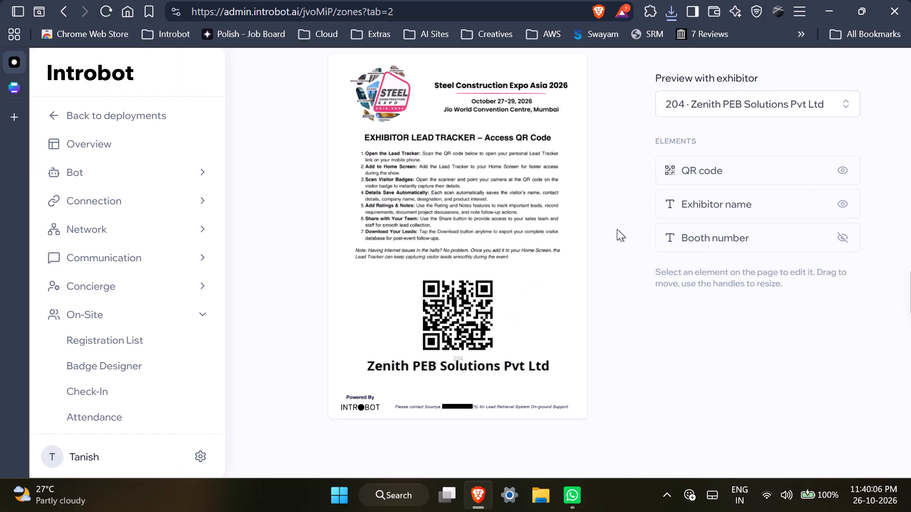
pyautogui.click(483, 370)
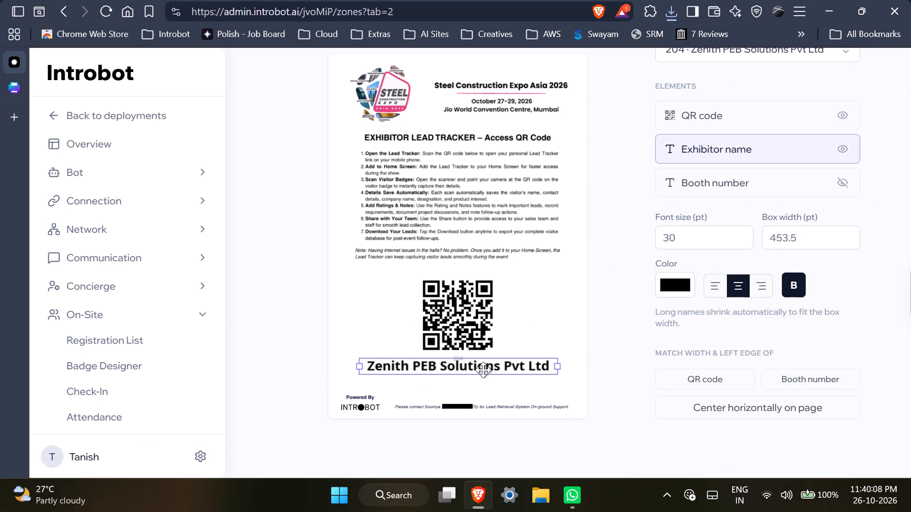
pyautogui.click(692, 401)
# Centre the QR code horizontally on the page and deselect it to check the layout.
pyautogui.click(460, 322)
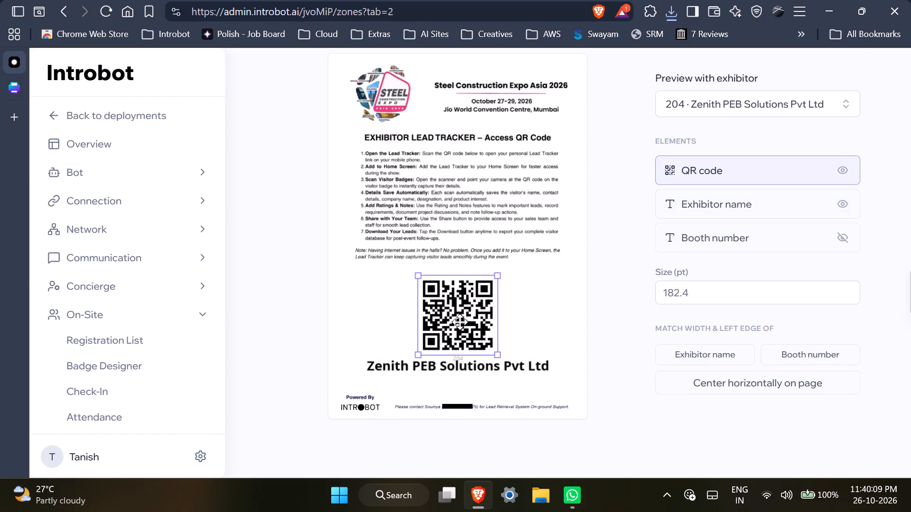
pyautogui.click(711, 381)
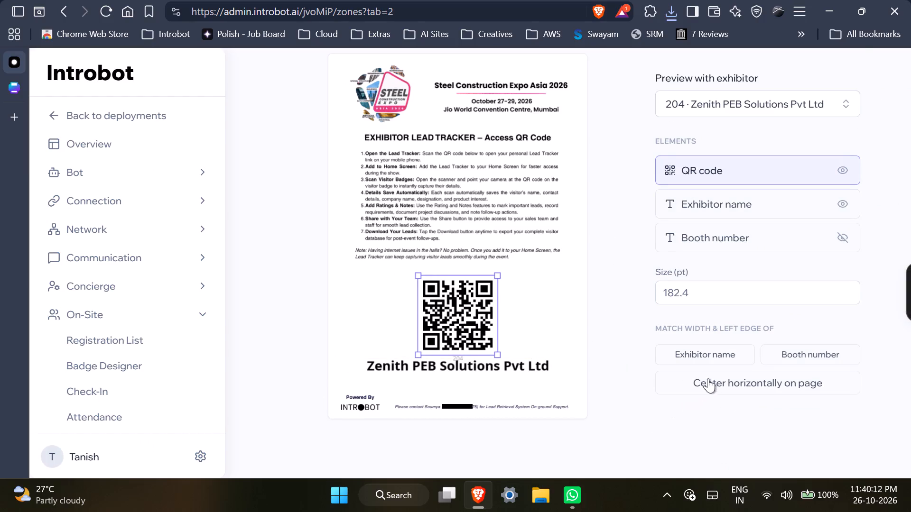
pyautogui.click(607, 336)
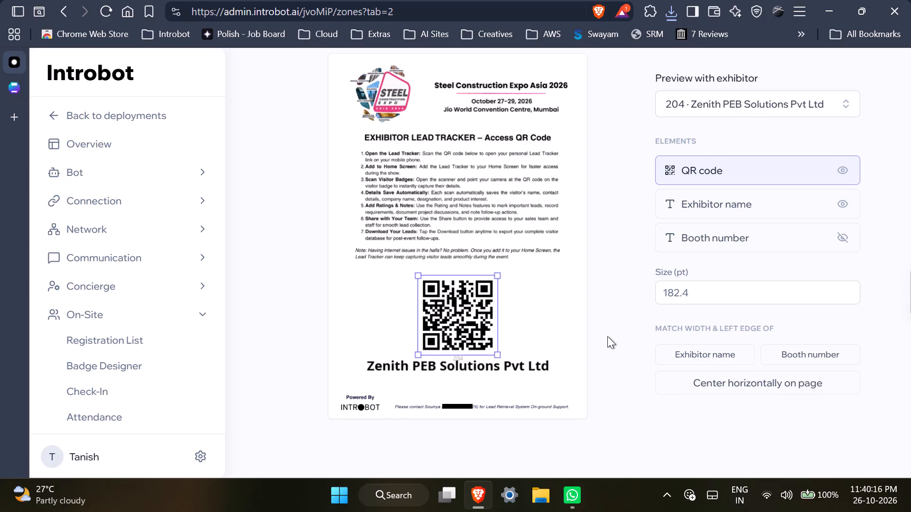
pyautogui.click(611, 363)
pyautogui.click(551, 289)
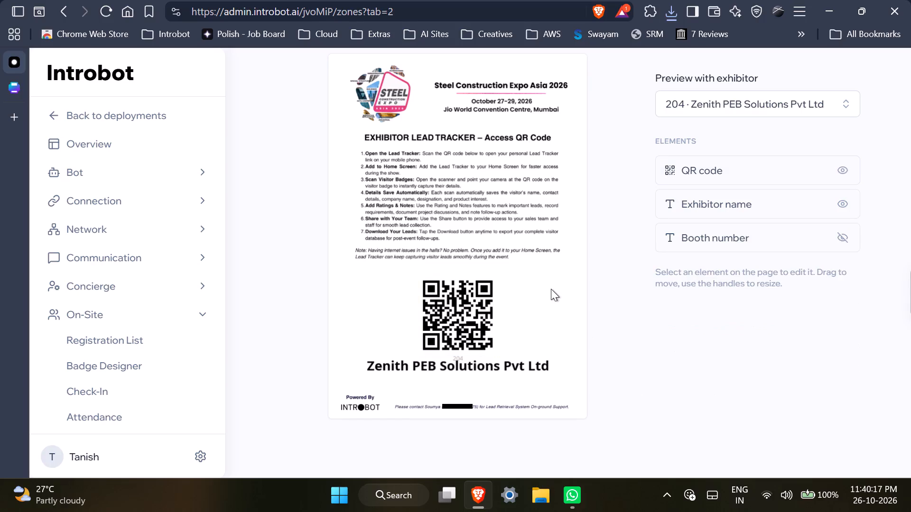
pyautogui.click(629, 342)
# Nudge the QR code slightly upward to widen the gap above the exhibitor name, and adjust the name's position.
pyautogui.moveTo(467, 327); pyautogui.dragTo(467, 322)
pyautogui.moveTo(465, 367); pyautogui.dragTo(465, 368)
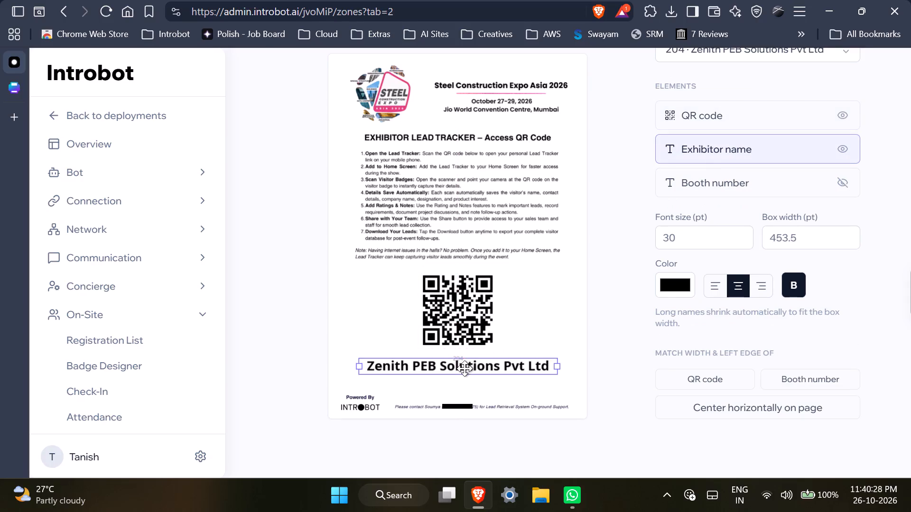
# Move the exhibitor name slightly down below the QR code and deselect it to check the layout.
pyautogui.moveTo(465, 368); pyautogui.dragTo(465, 374)
pyautogui.doubleClick(612, 365)
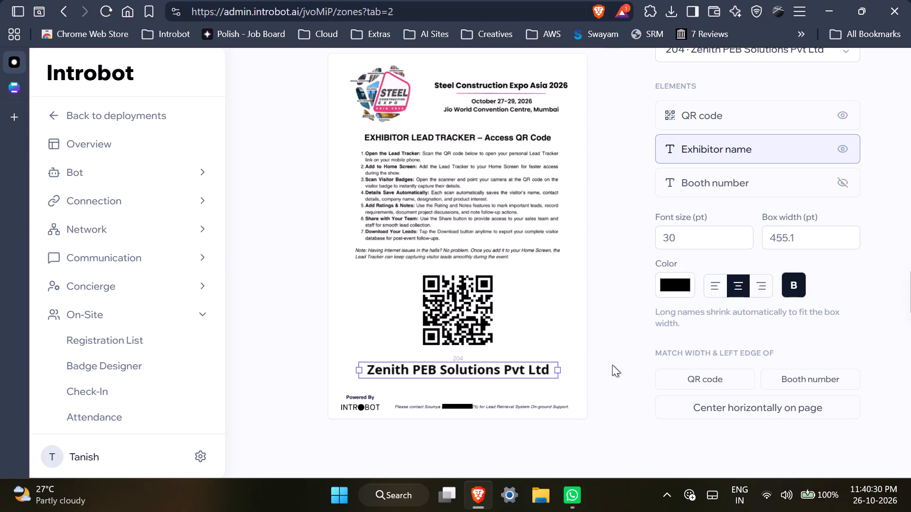
pyautogui.click(567, 312)
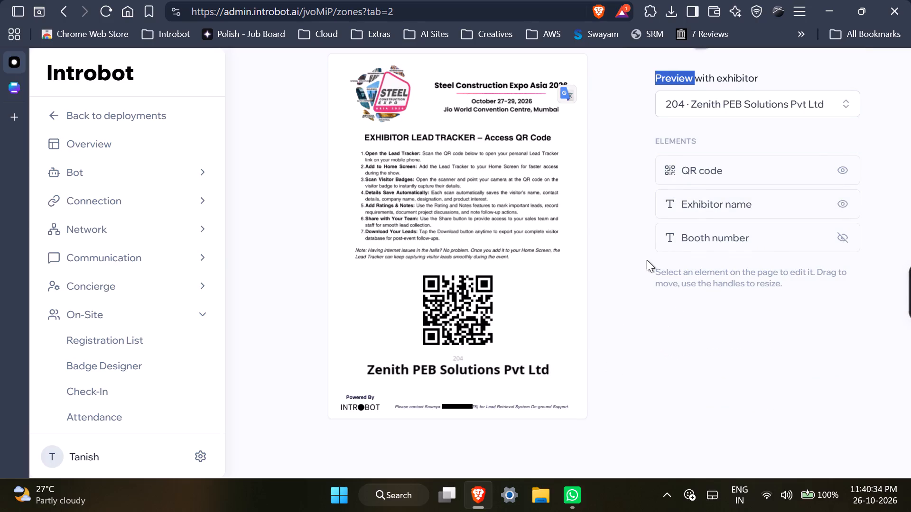
# Save the Lead Tracker PDF template with the current element positions and look over the page.
pyautogui.scroll(4, 647, 260)
pyautogui.click(294, 134)
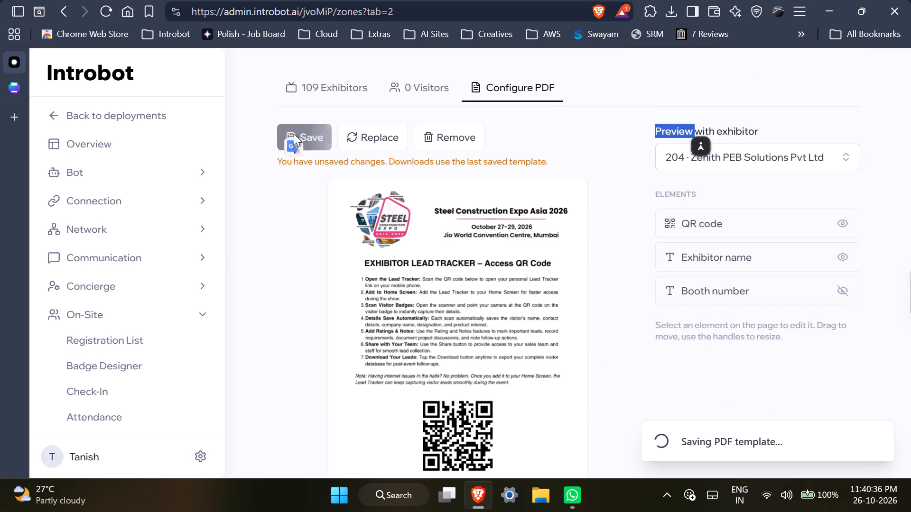
pyautogui.scroll(-2, 647, 164)
pyautogui.scroll(1, 615, 172)
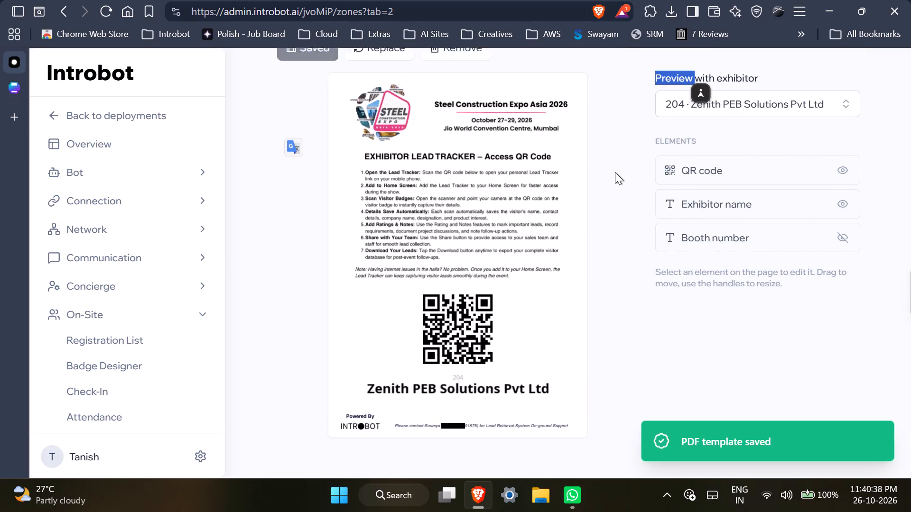
# Go to the exhibitors list and download the Lead Tracker PDF for the Introbot exhibitor.
pyautogui.scroll(1, 615, 172)
pyautogui.click(341, 90)
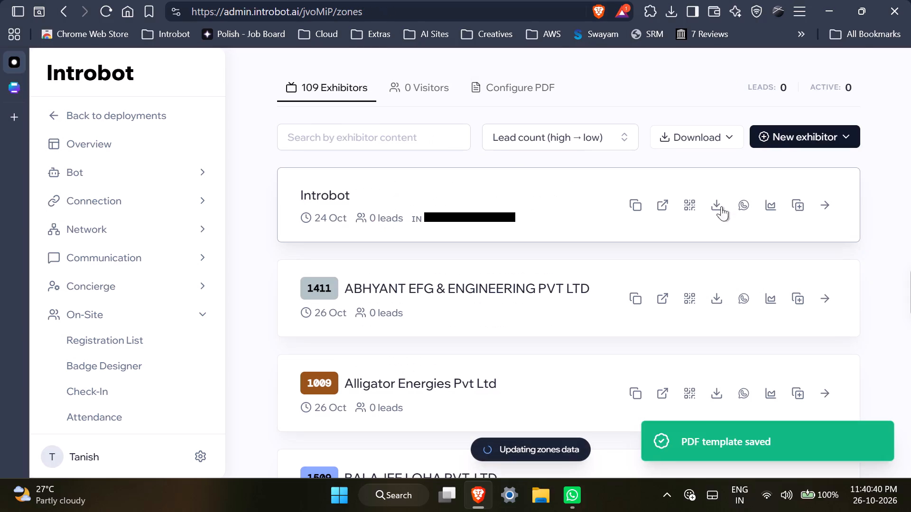
pyautogui.click(714, 199)
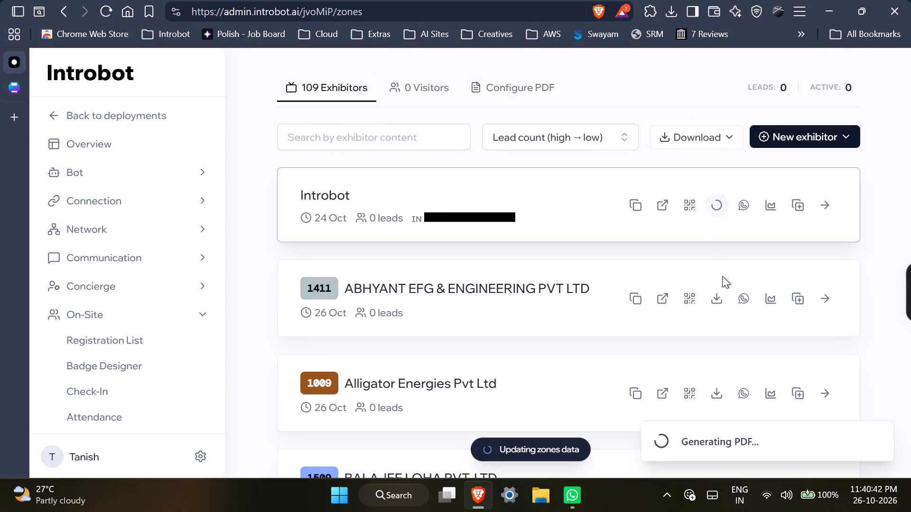
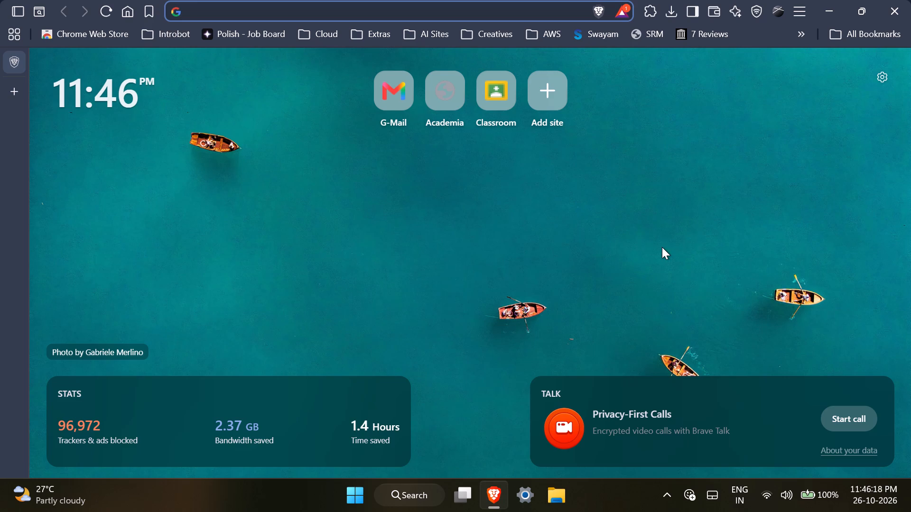
# Open the Lead Tracker's PDF configuration for the Steel Construction Expo 2026 event on the Introbot admin site.
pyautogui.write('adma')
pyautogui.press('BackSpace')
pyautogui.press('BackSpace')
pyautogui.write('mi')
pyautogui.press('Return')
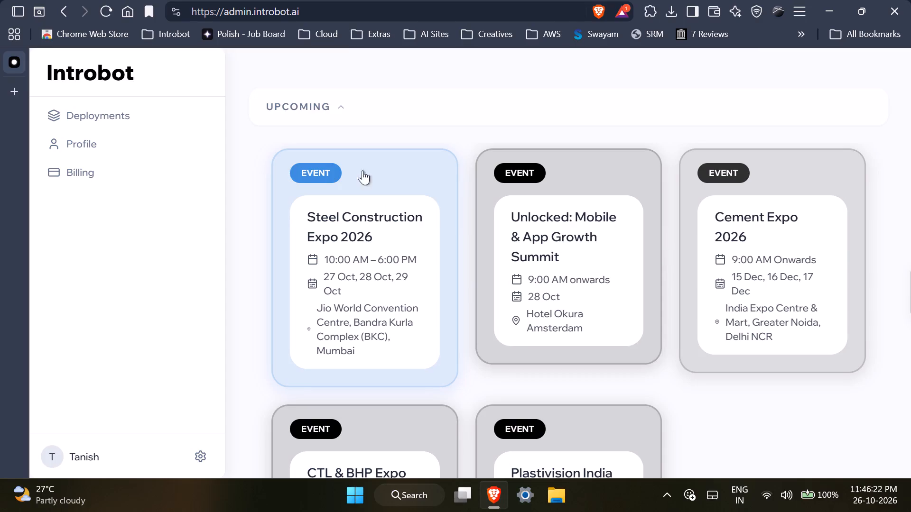
pyautogui.click(359, 201)
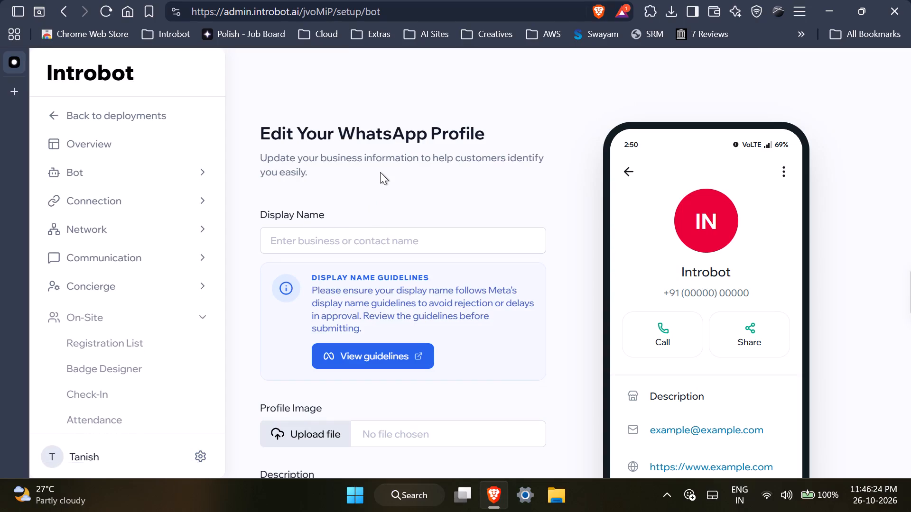
pyautogui.scroll(-3, 164, 350)
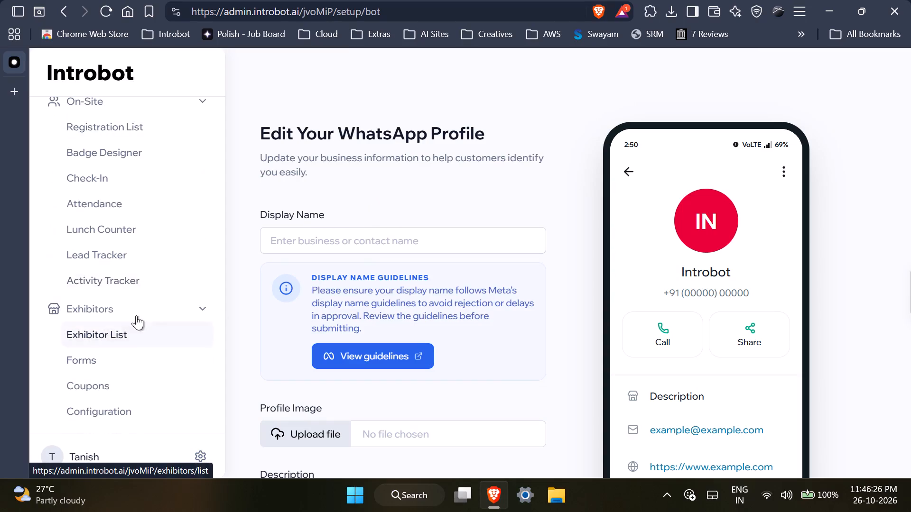
pyautogui.click(155, 249)
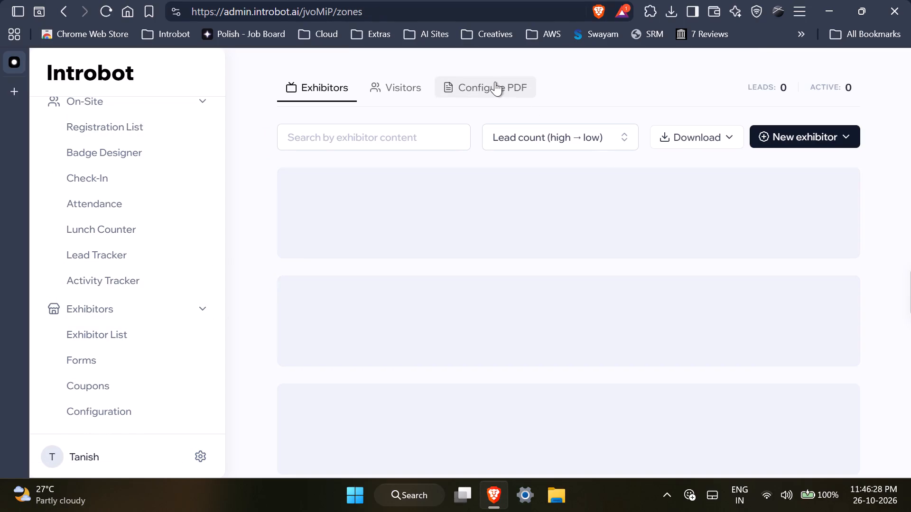
pyautogui.click(494, 82)
# Show the booth number element on the PDF template and move it just below the exhibitor name.
pyautogui.scroll(-2, 644, 124)
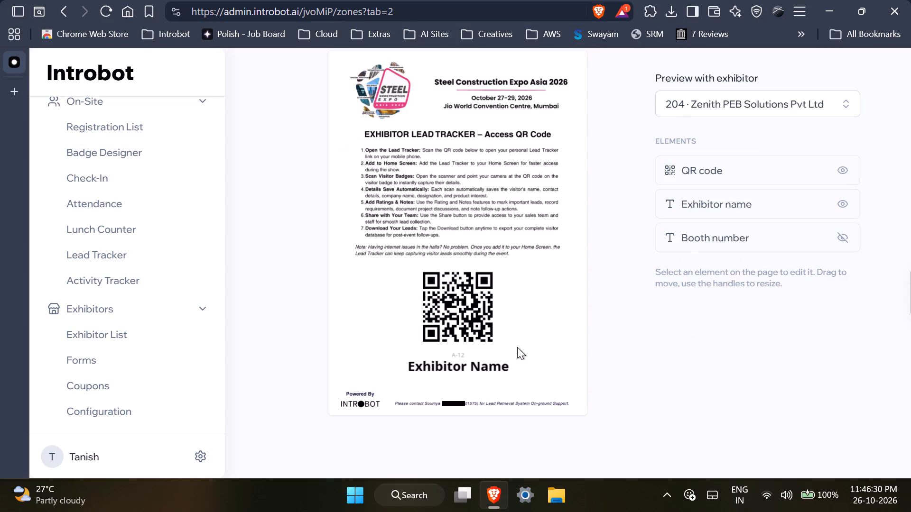
pyautogui.click(841, 240)
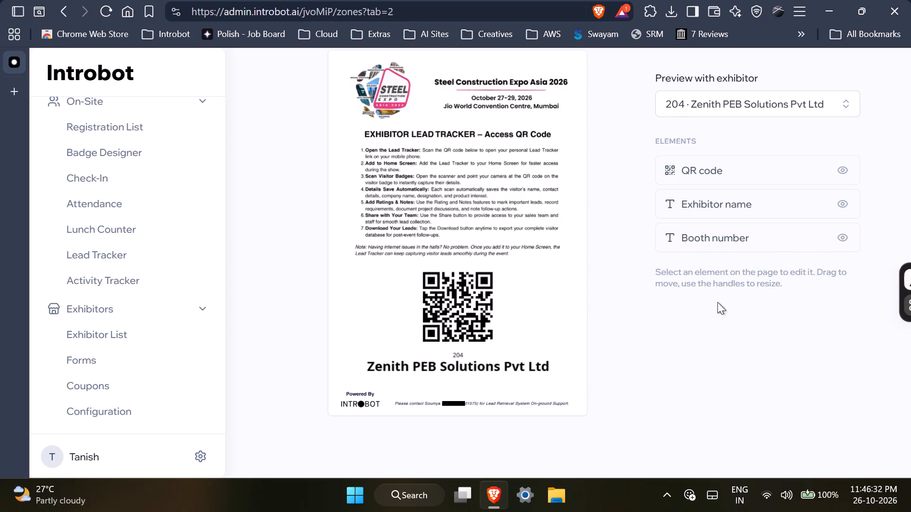
pyautogui.moveTo(459, 357); pyautogui.dragTo(466, 383)
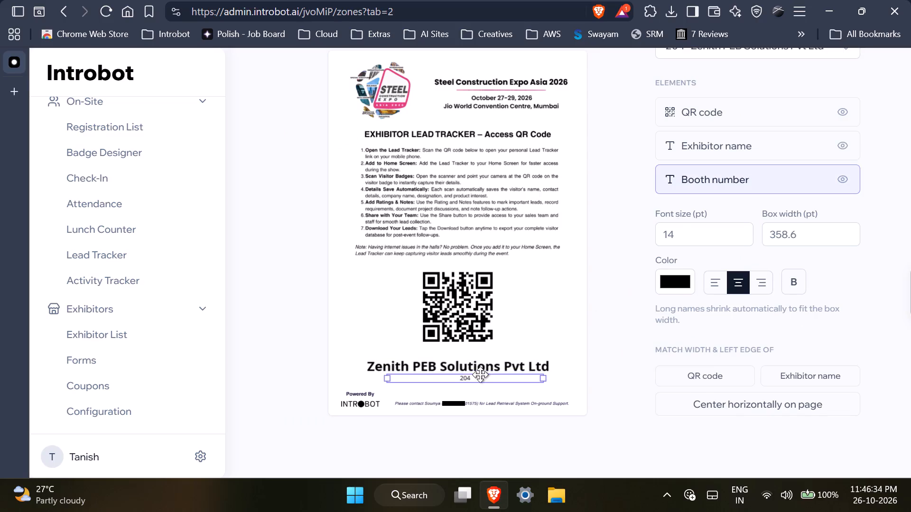
# Move the exhibitor name up closer to the QR code, centre it horizontally on the page, and fine-tune its position above the booth number.
pyautogui.moveTo(490, 368); pyautogui.dragTo(493, 359)
pyautogui.click(775, 405)
pyautogui.moveTo(457, 356); pyautogui.dragTo(462, 361)
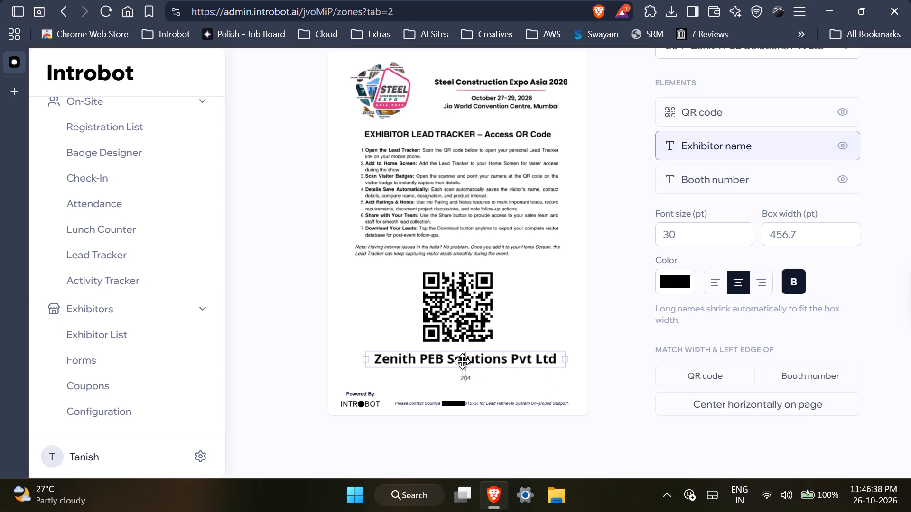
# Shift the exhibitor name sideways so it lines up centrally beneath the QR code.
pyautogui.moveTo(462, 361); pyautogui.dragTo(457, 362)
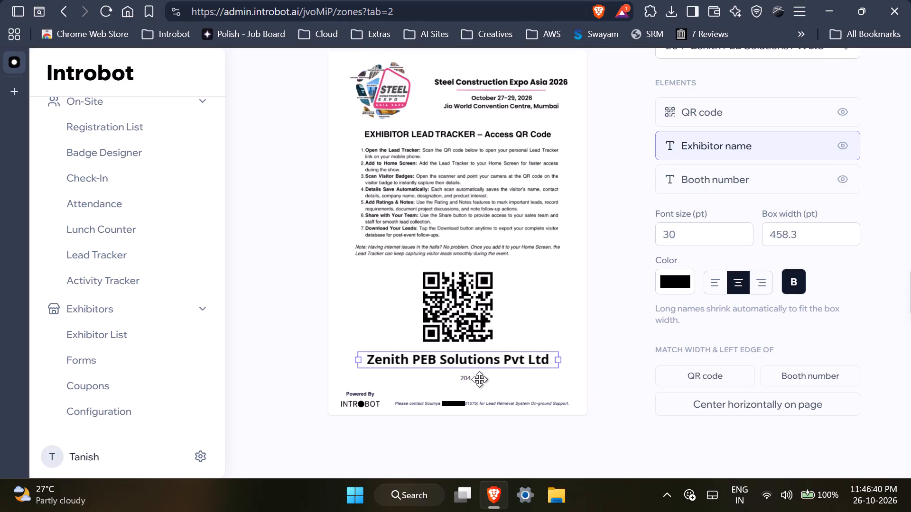
# Widen the booth number's box to about 408 pt and set its font size to 20 pt.
pyautogui.click(471, 379)
pyautogui.moveTo(544, 379); pyautogui.dragTo(555, 384)
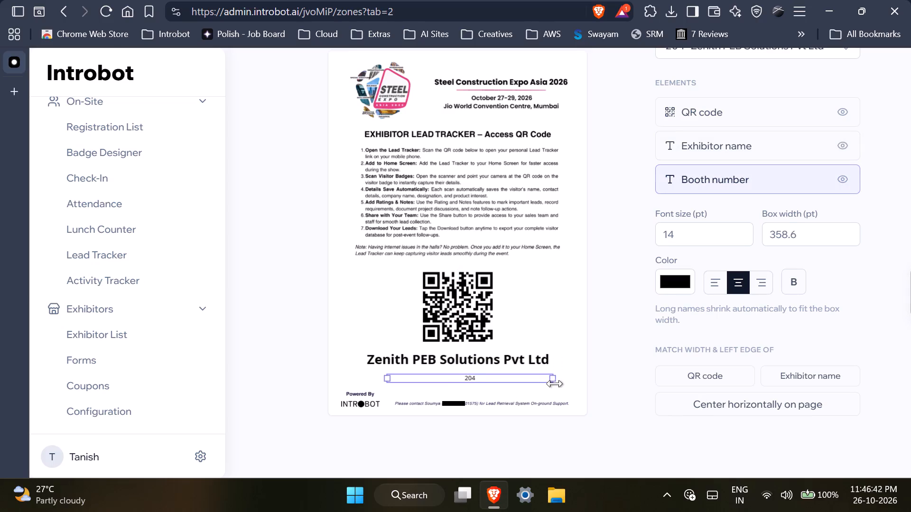
pyautogui.moveTo(555, 384); pyautogui.dragTo(564, 393)
pyautogui.click(705, 233)
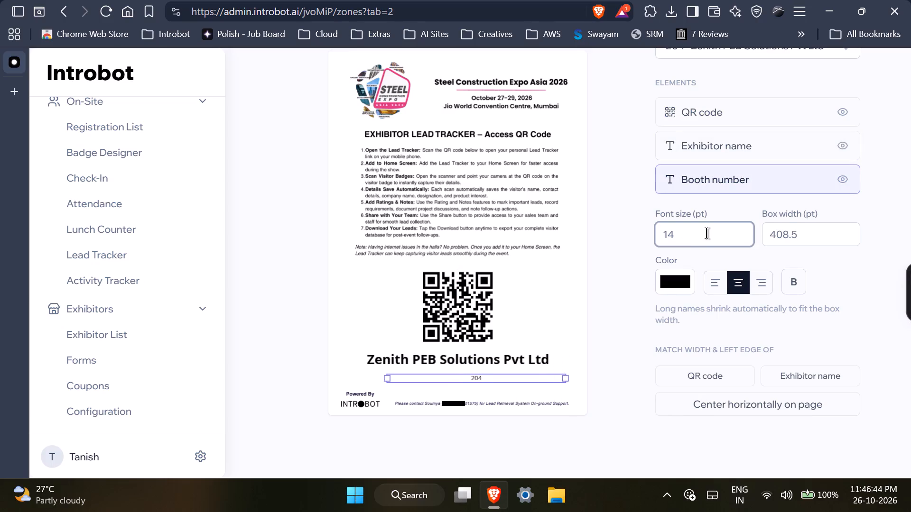
pyautogui.press('BackSpace')
pyautogui.press('BackSpace')
pyautogui.press('BackSpace')
pyautogui.press('BackSpace')
pyautogui.write('20')
pyautogui.press('Return')
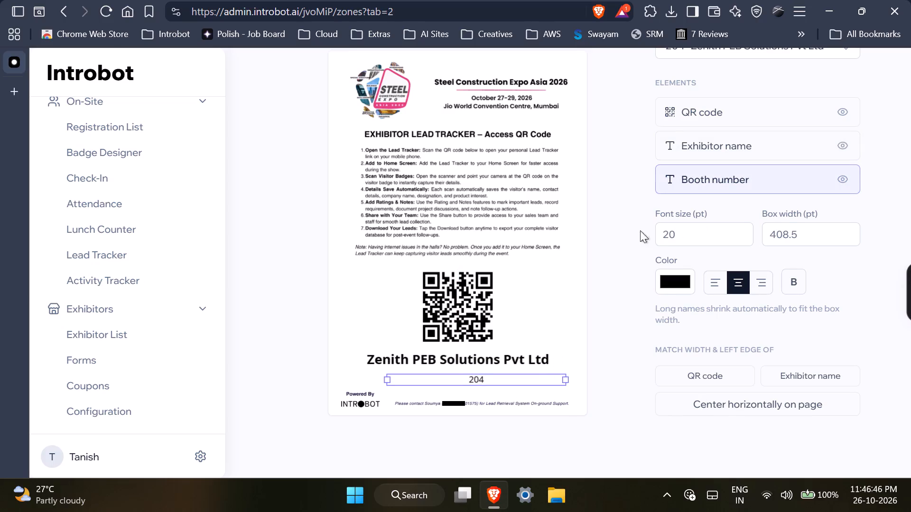
pyautogui.click(620, 330)
# Move the booth number so it sits centred beneath the exhibitor name, just above the page footer.
pyautogui.moveTo(509, 382); pyautogui.dragTo(481, 386)
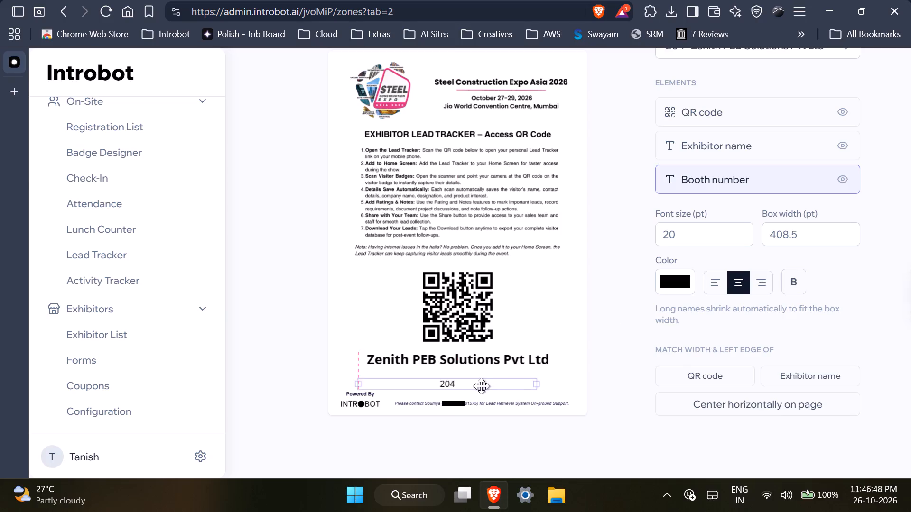
pyautogui.moveTo(481, 386); pyautogui.dragTo(491, 382)
pyautogui.click(636, 375)
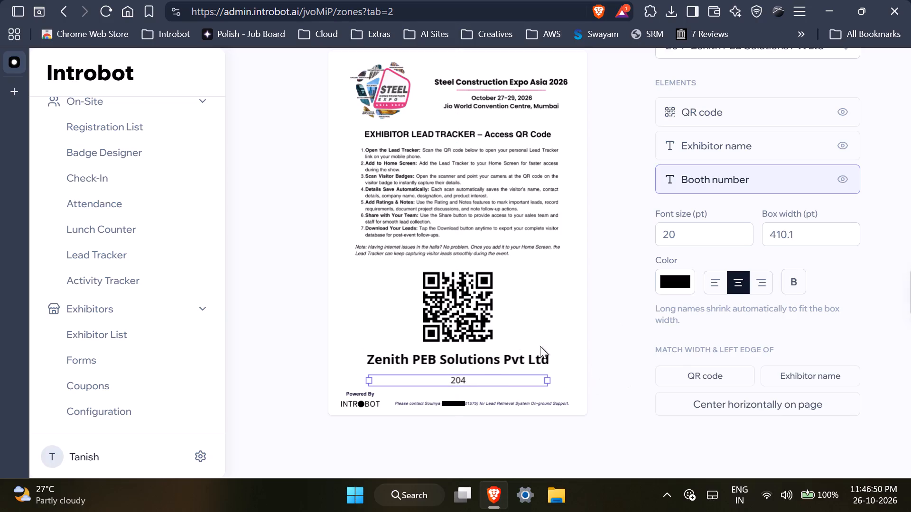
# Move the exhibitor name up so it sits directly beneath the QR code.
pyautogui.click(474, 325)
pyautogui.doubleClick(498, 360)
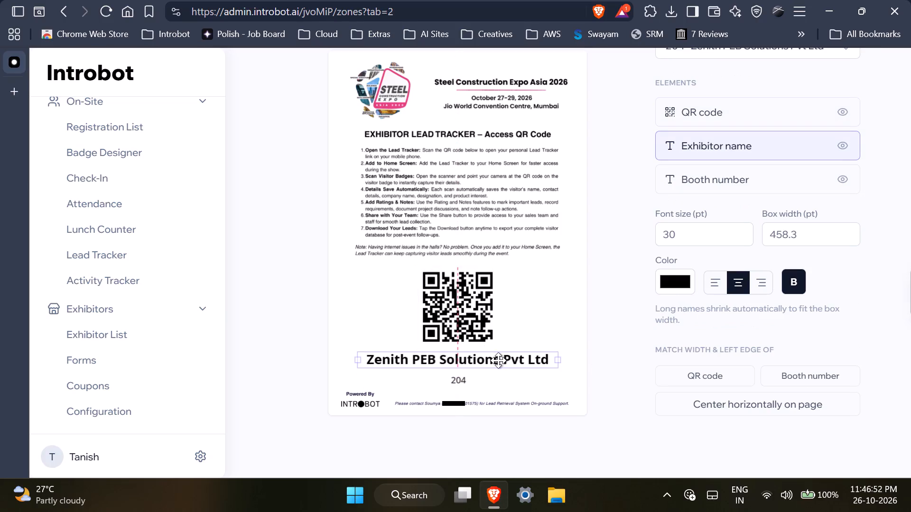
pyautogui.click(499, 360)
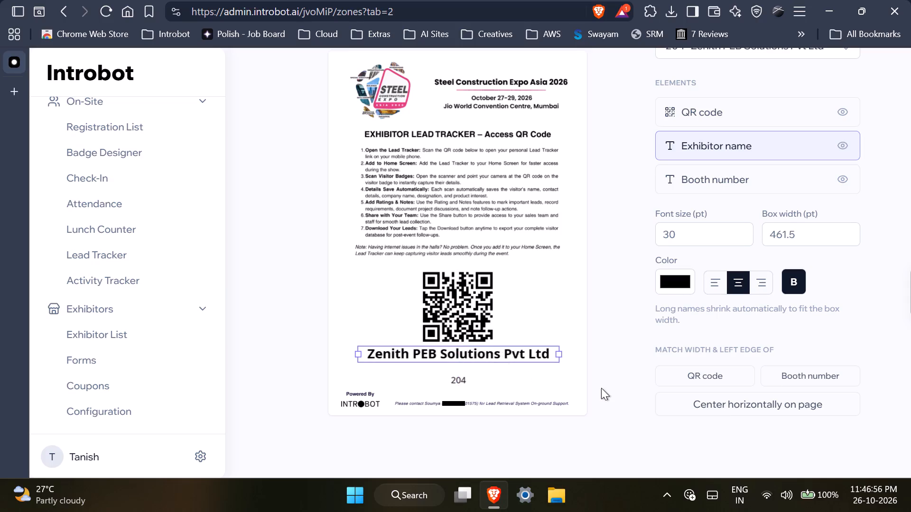
# Adjust the QR code's position just above the exhibitor name and centre it horizontally on the page.
pyautogui.hscroll(1, 604, 387)
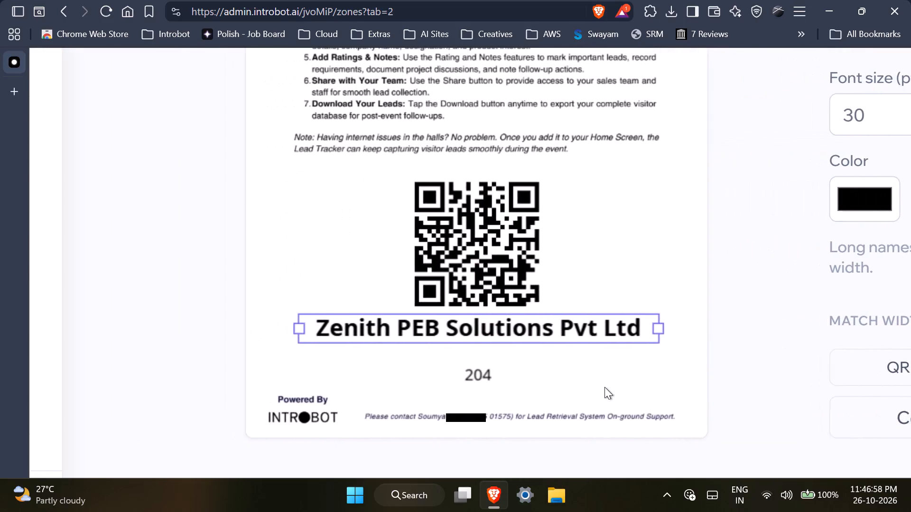
pyautogui.hscroll(1, 604, 387)
pyautogui.moveTo(502, 265); pyautogui.dragTo(502, 260)
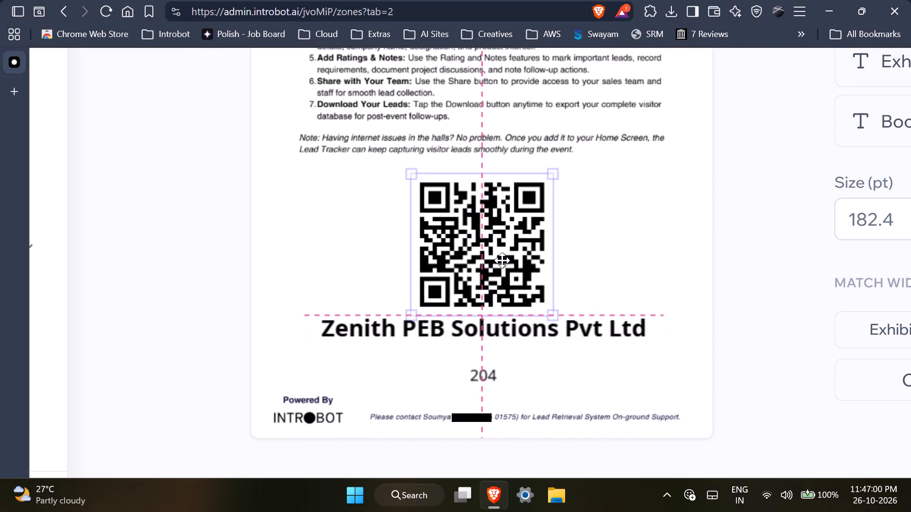
pyautogui.moveTo(502, 260); pyautogui.dragTo(501, 257)
pyautogui.hscroll(-2, 824, 267)
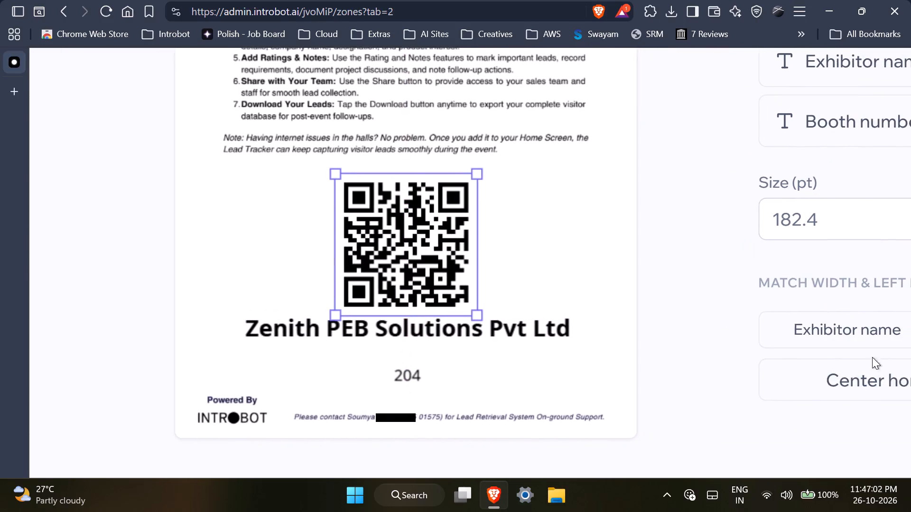
pyautogui.hscroll(-1, 851, 365)
pyautogui.click(837, 379)
# Lower the exhibitor name slightly to leave a gap below the QR code and centre it horizontally on the page.
pyautogui.click(434, 331)
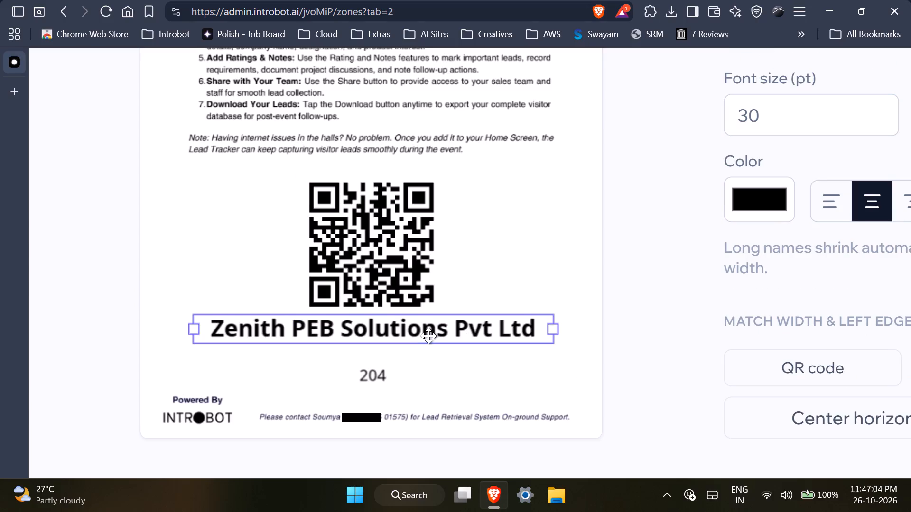
pyautogui.moveTo(428, 336); pyautogui.dragTo(428, 343)
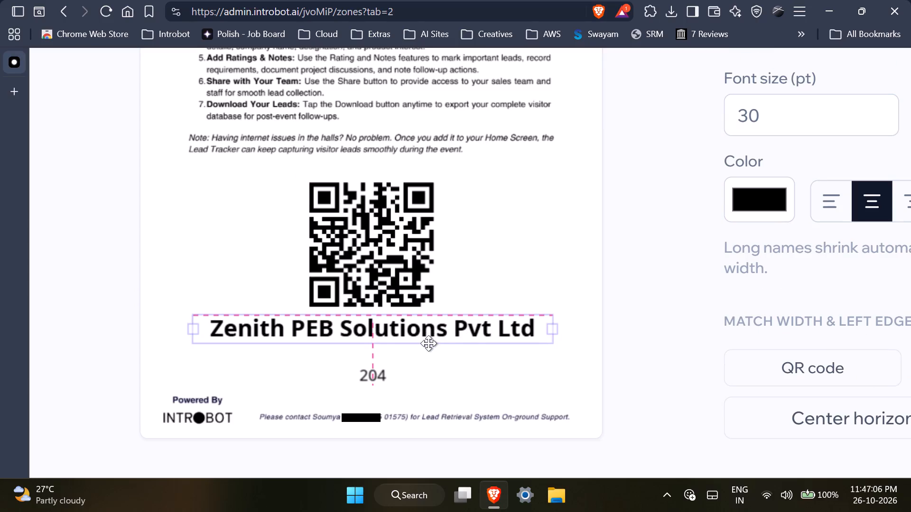
pyautogui.moveTo(428, 343); pyautogui.dragTo(430, 345)
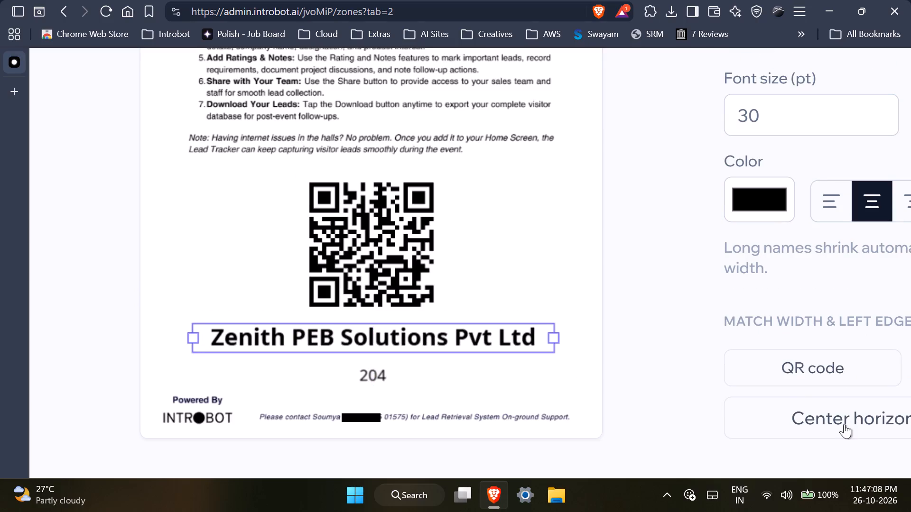
pyautogui.click(844, 424)
# Centre the booth number horizontally on the page and deselect it.
pyautogui.click(381, 372)
pyautogui.click(839, 420)
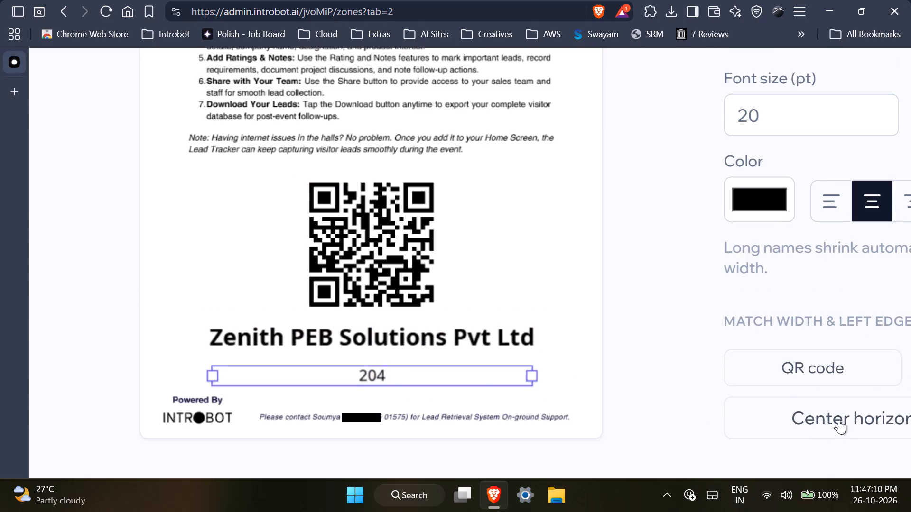
pyautogui.doubleClick(626, 353)
pyautogui.click(566, 295)
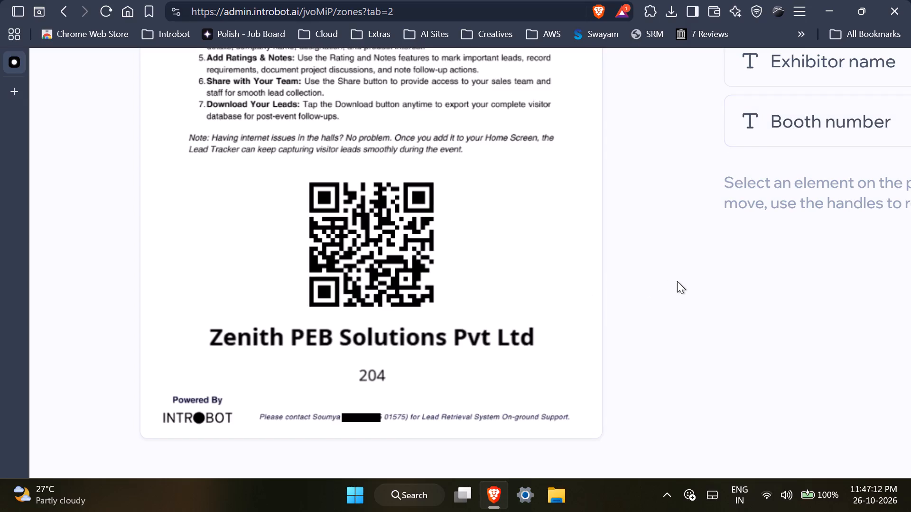
# Check the full page layout and save the PDF template.
pyautogui.keyDown('ctrl'); pyautogui.scroll(-7, 677, 281); pyautogui.keyUp('ctrl')
pyautogui.keyDown('ctrl'); pyautogui.scroll(5, 677, 281); pyautogui.keyUp('ctrl')
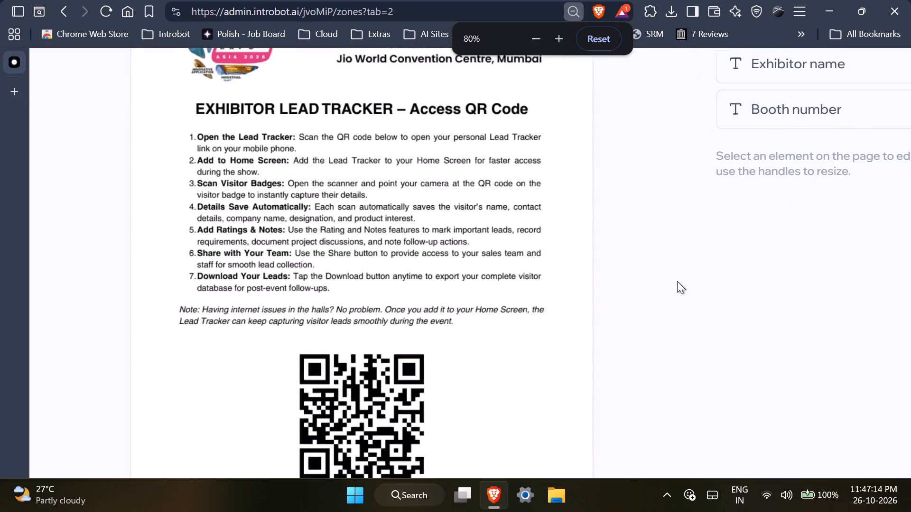
pyautogui.keyDown('ctrl'); pyautogui.scroll(2, 677, 281); pyautogui.keyUp('ctrl')
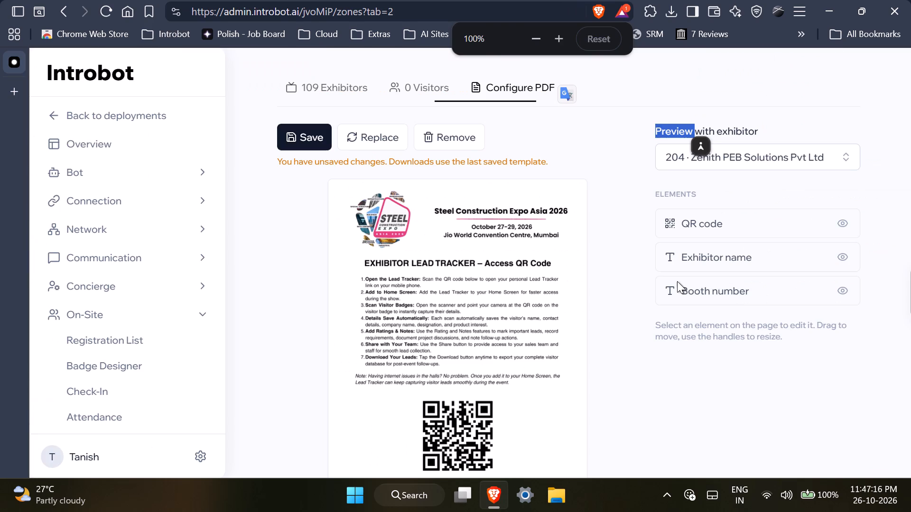
pyautogui.click(310, 144)
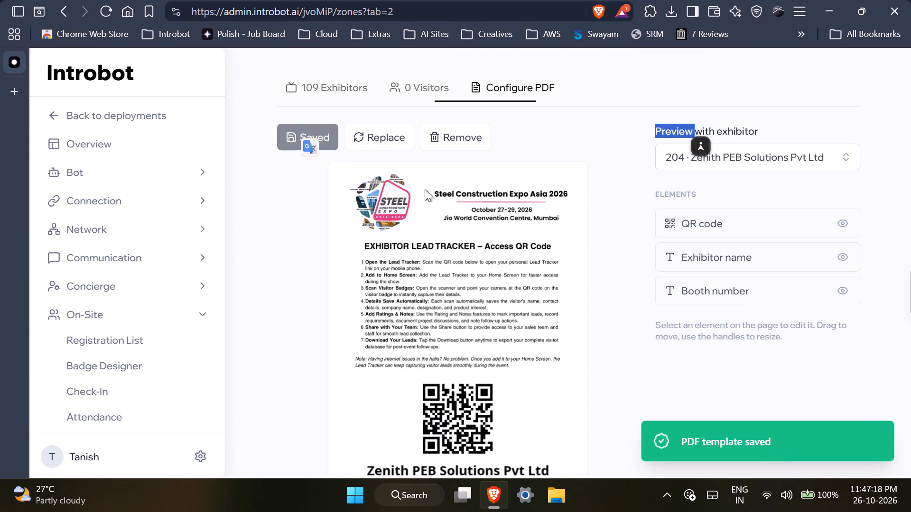
# In File Explorer, delete today's Lead Tracker Guide ZIP and PDFs and Steel Construction Expo.pdf from the Downloads folder.
pyautogui.press('super+e')
pyautogui.click(63, 223)
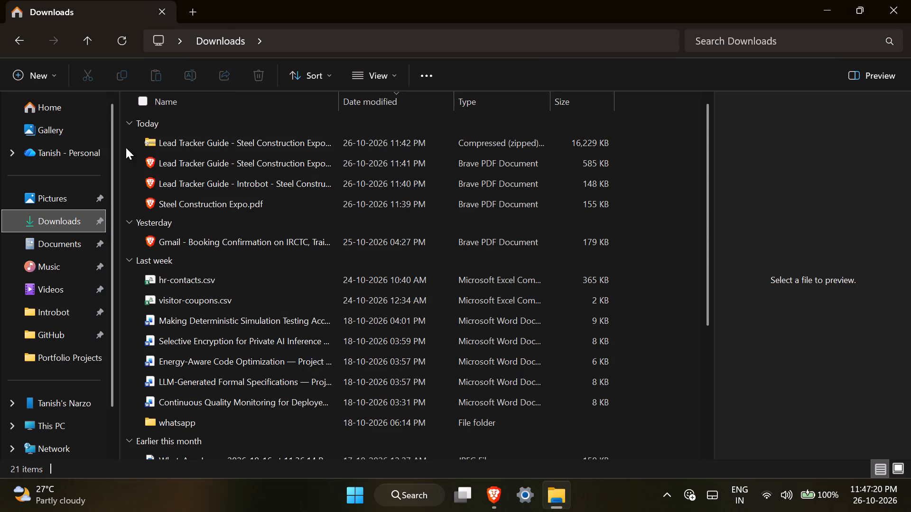
pyautogui.moveTo(124, 136); pyautogui.dragTo(230, 201)
pyautogui.press('Delete')
pyautogui.press('Return')
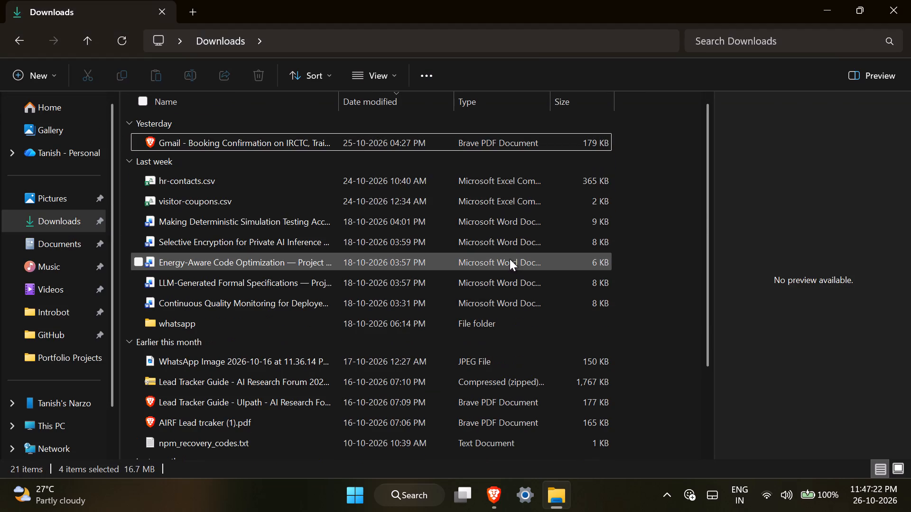
# Return to the exhibitors list in Brave and download all guides as one PDF.
pyautogui.hotkey('alt', 'Tab')
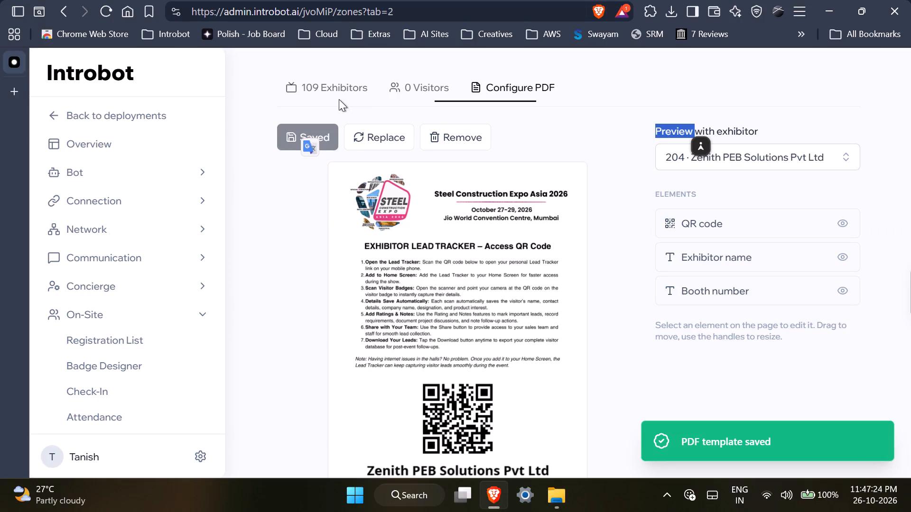
pyautogui.click(339, 99)
pyautogui.click(341, 96)
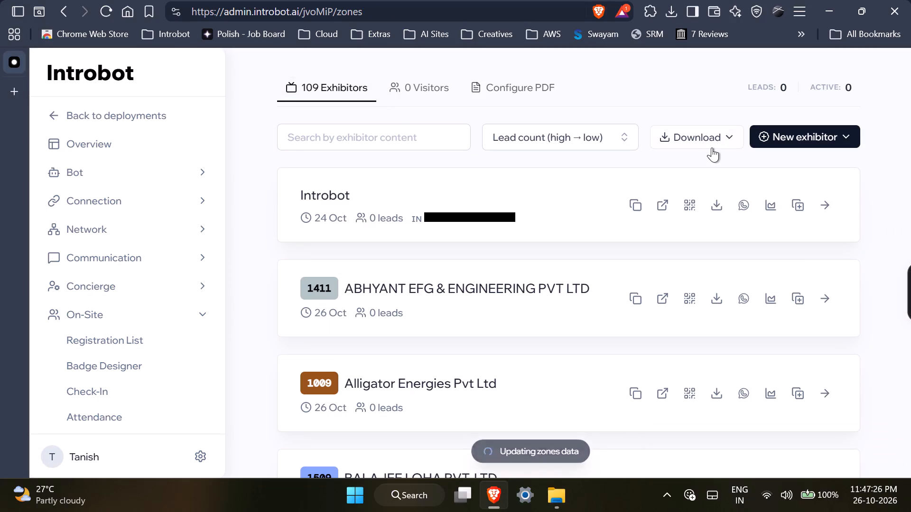
pyautogui.click(714, 137)
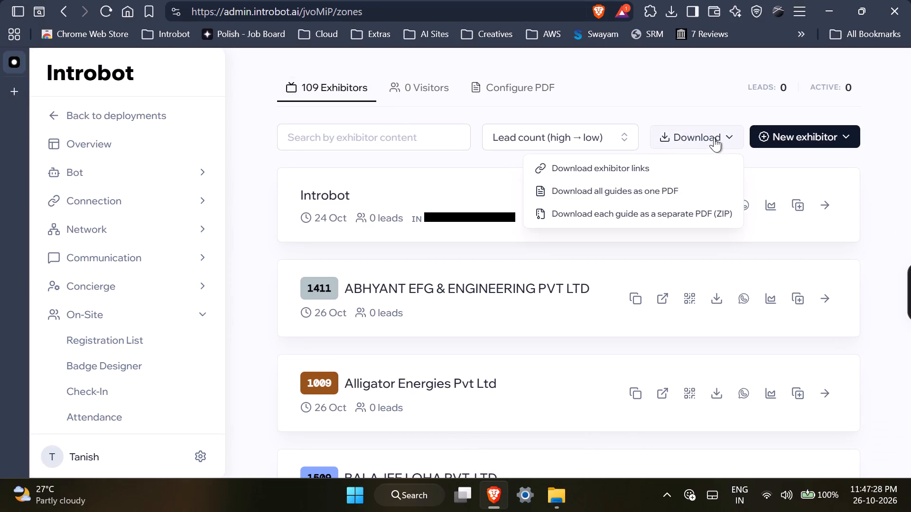
pyautogui.click(663, 187)
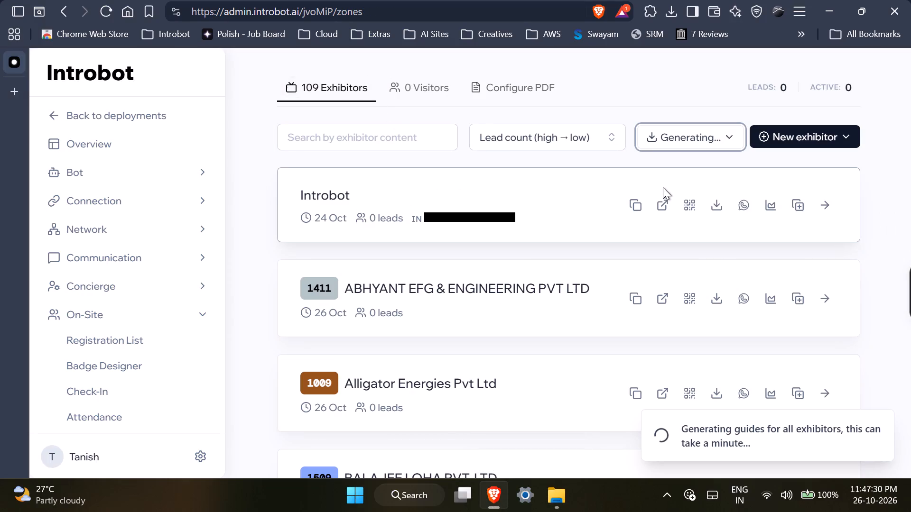
pyautogui.click(726, 165)
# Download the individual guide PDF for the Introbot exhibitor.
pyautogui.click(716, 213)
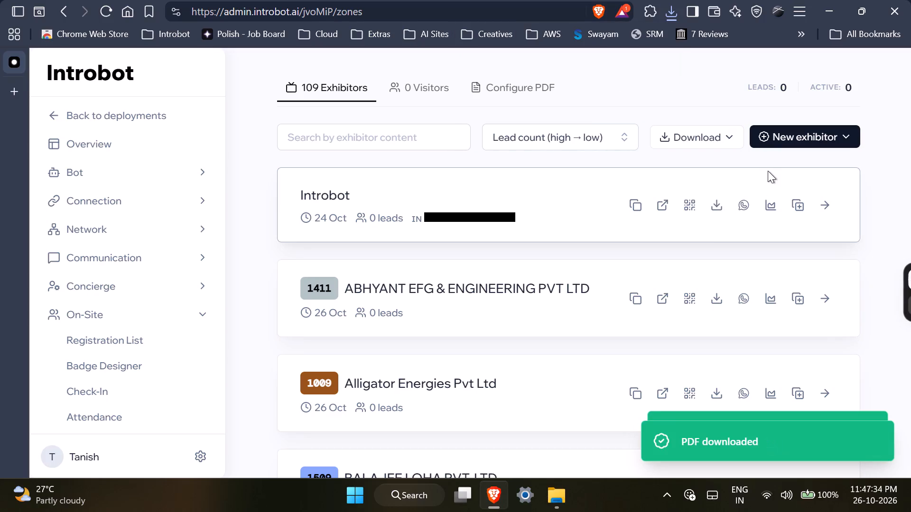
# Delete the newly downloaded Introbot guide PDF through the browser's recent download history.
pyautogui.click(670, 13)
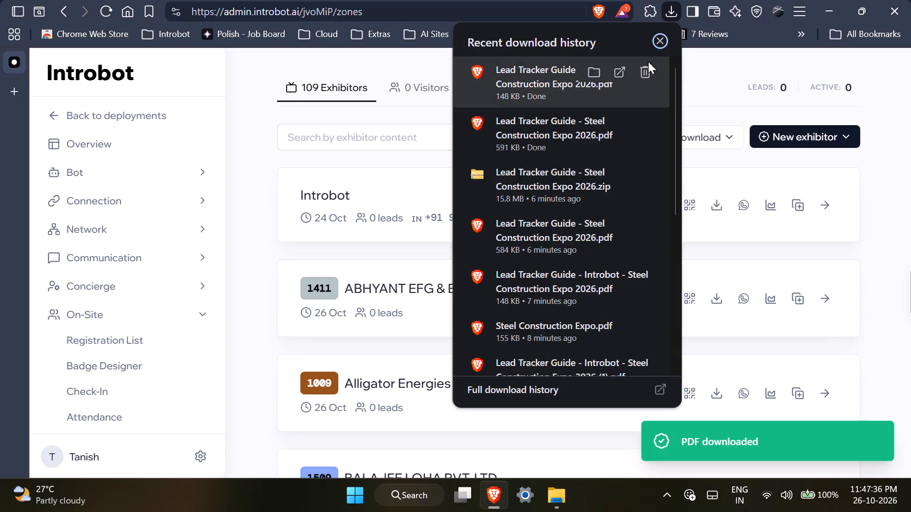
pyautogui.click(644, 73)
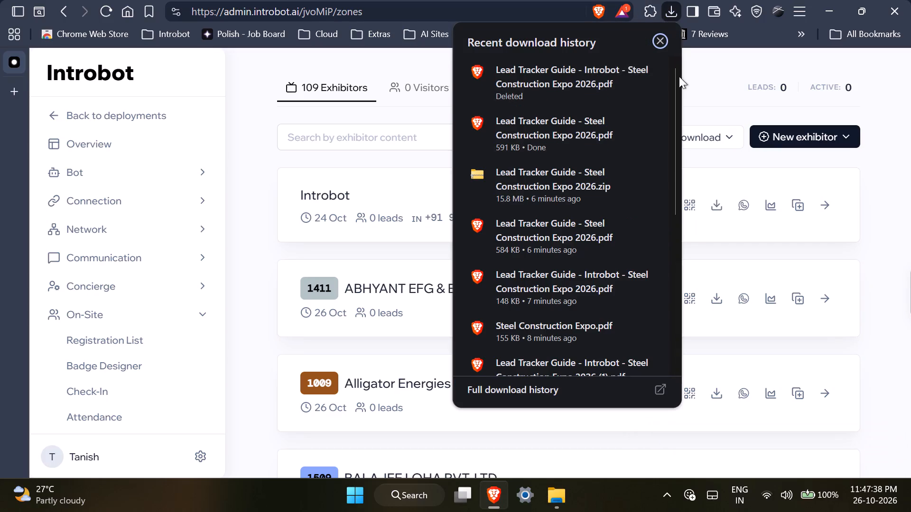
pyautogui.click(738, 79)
# Download each exhibitor's guide as a separate PDF in a ZIP.
pyautogui.click(711, 129)
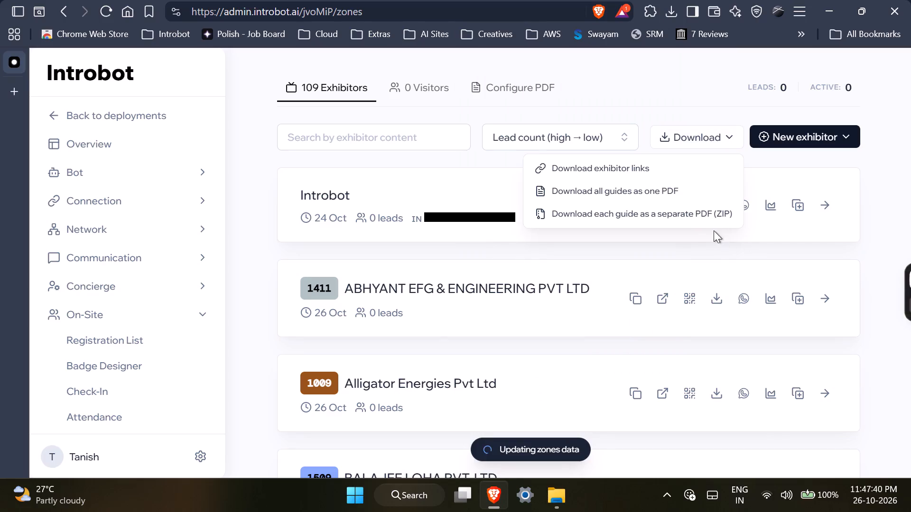
pyautogui.click(698, 213)
# Search Windows for WhatsApp to open it.
pyautogui.write('wh')
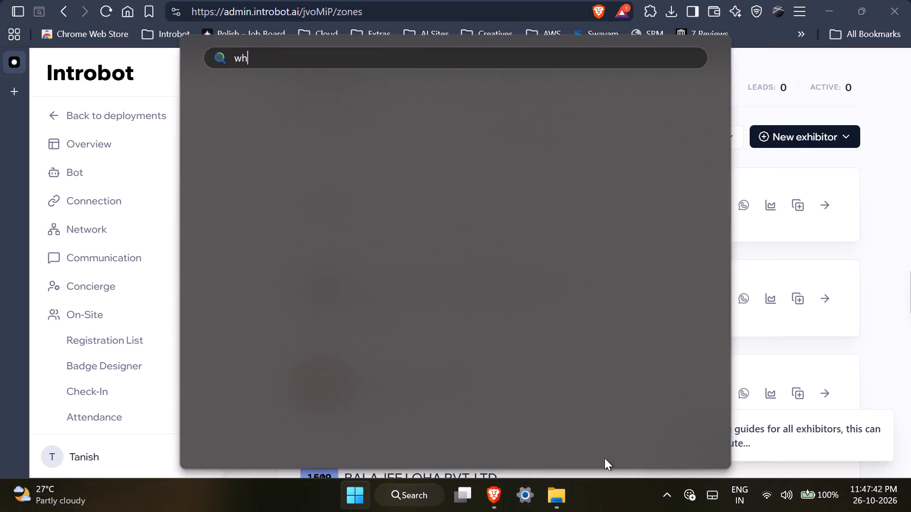